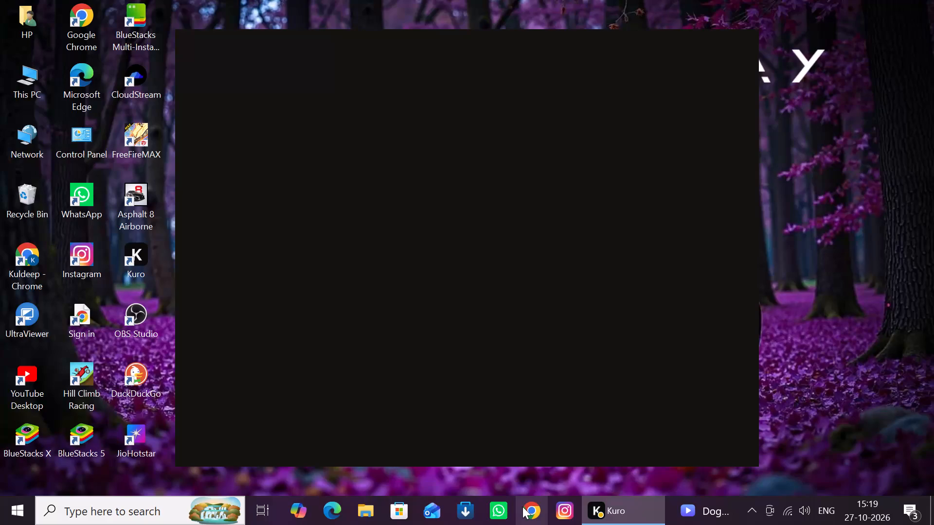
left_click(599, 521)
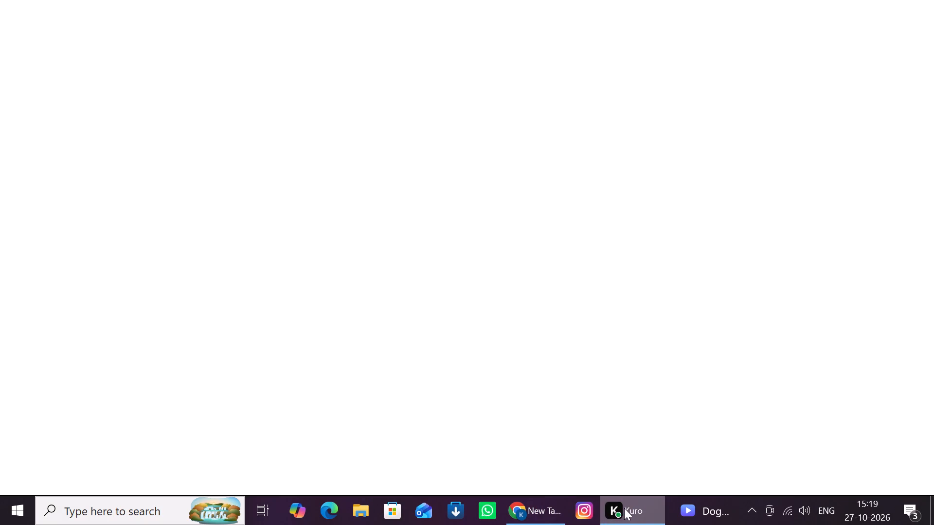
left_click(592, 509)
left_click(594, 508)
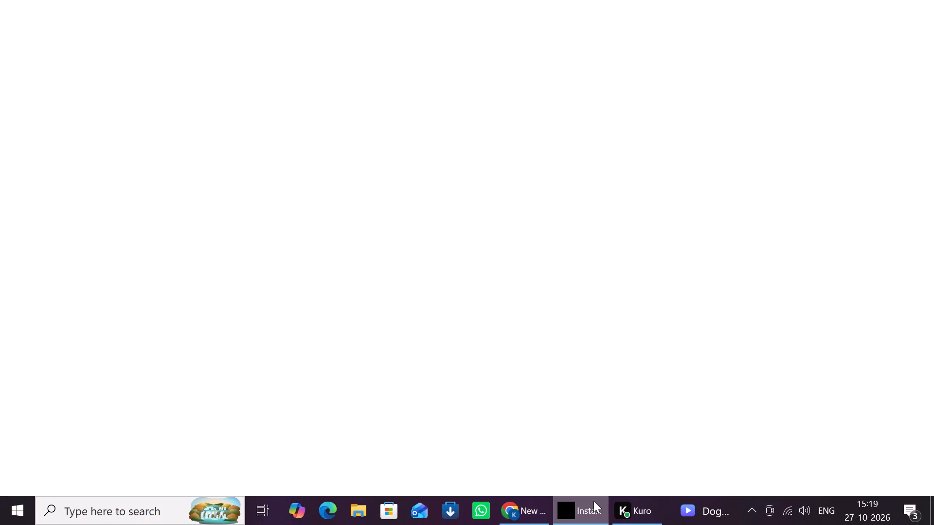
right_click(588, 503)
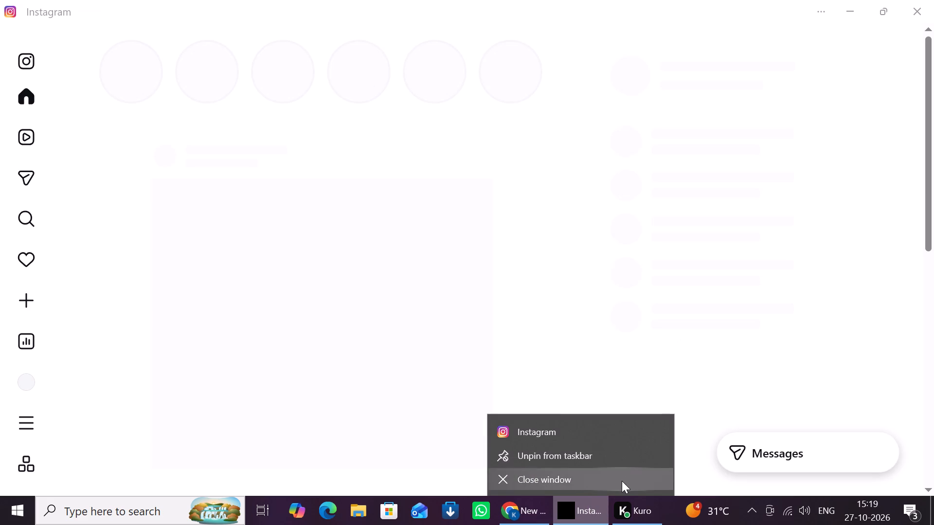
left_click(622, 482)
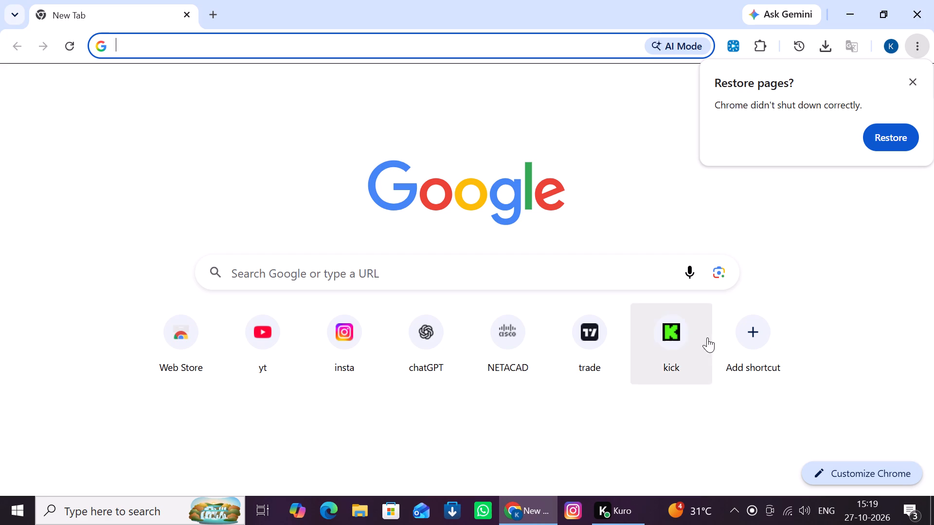
Dismiss the Restore pages prompt in Chrome without restoring the previous pages.
left_click(913, 79)
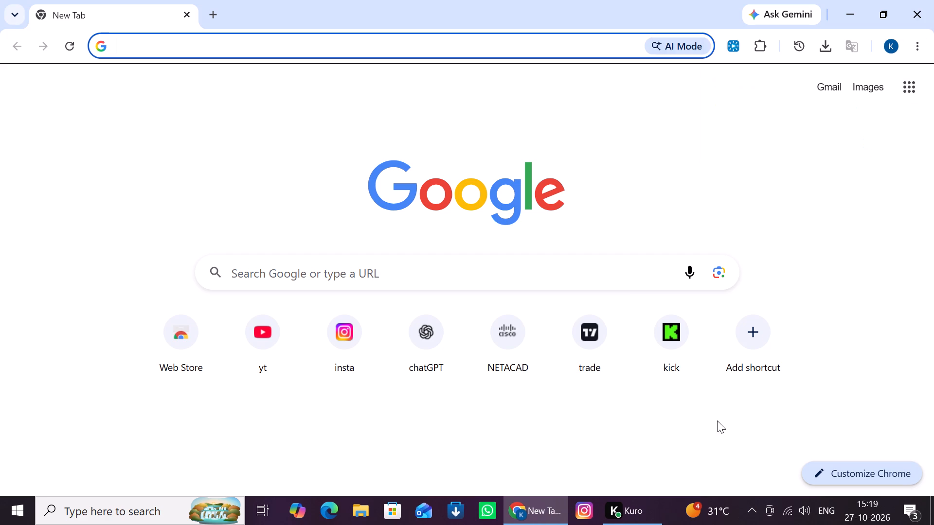
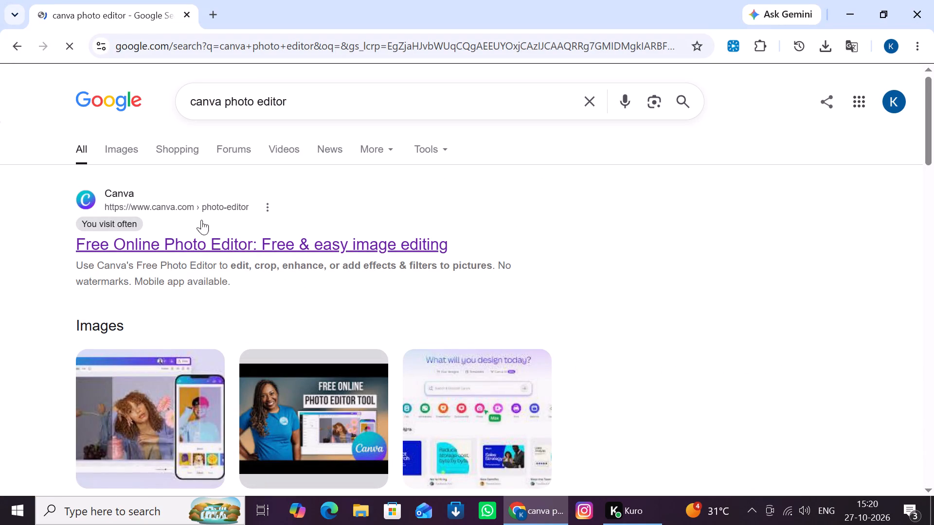
Open Canva's Free Online Photo Editor page from the Google results for canva photo editor.
left_click(151, 236)
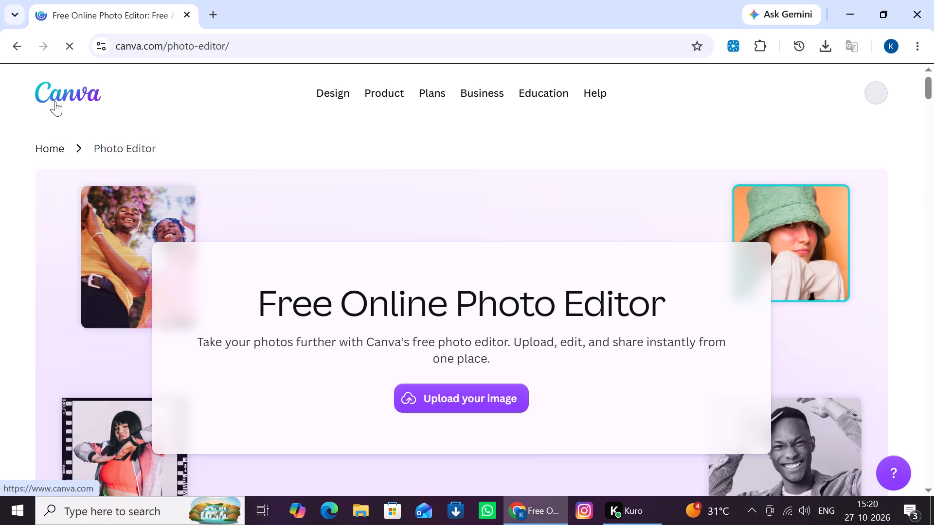
Leave the Photo Editor page and open the Canva home page.
left_click(55, 101)
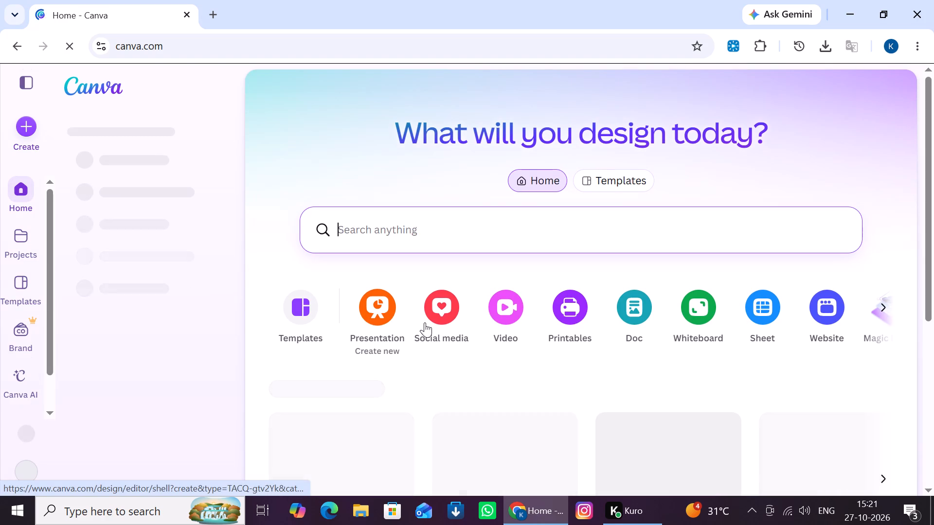
Create a new 1080 × 1920 px Instagram Story design from the Instagram formats in the Social media category.
left_click(437, 321)
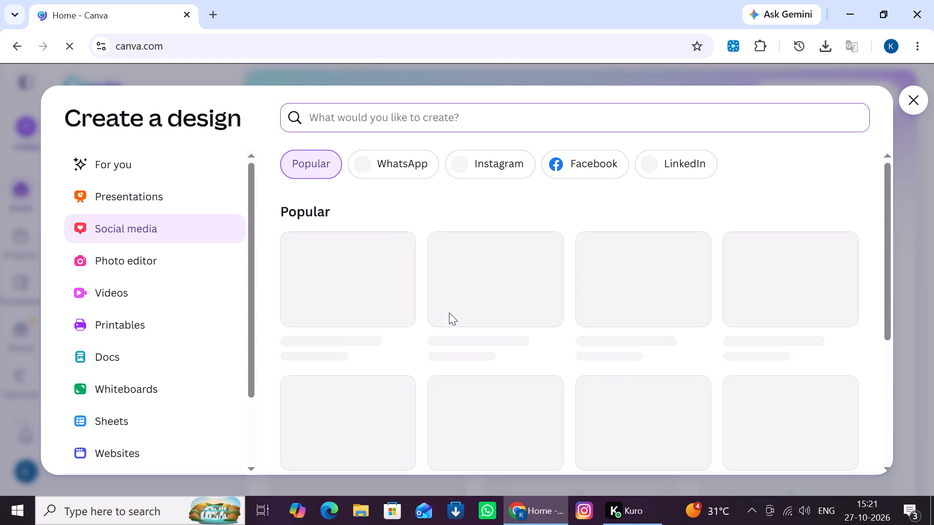
left_click(467, 166)
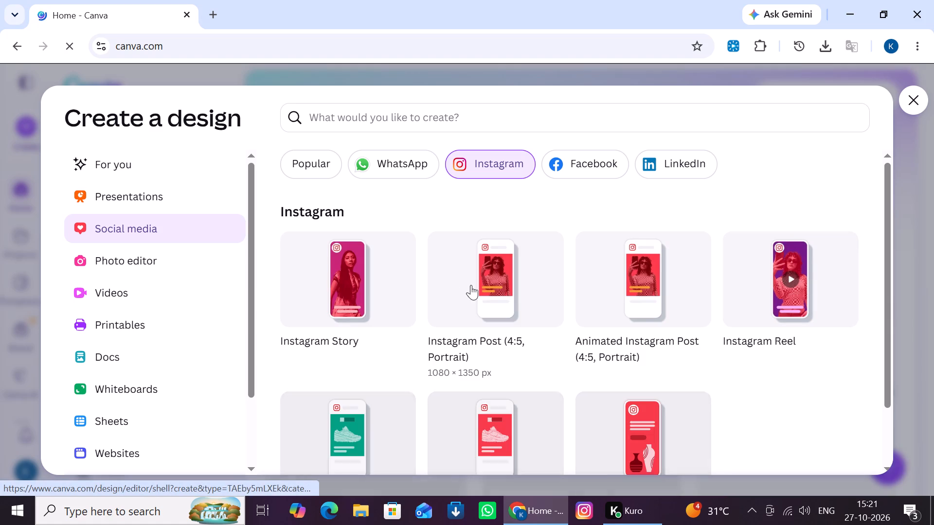
scroll(592, 338, "down", 2)
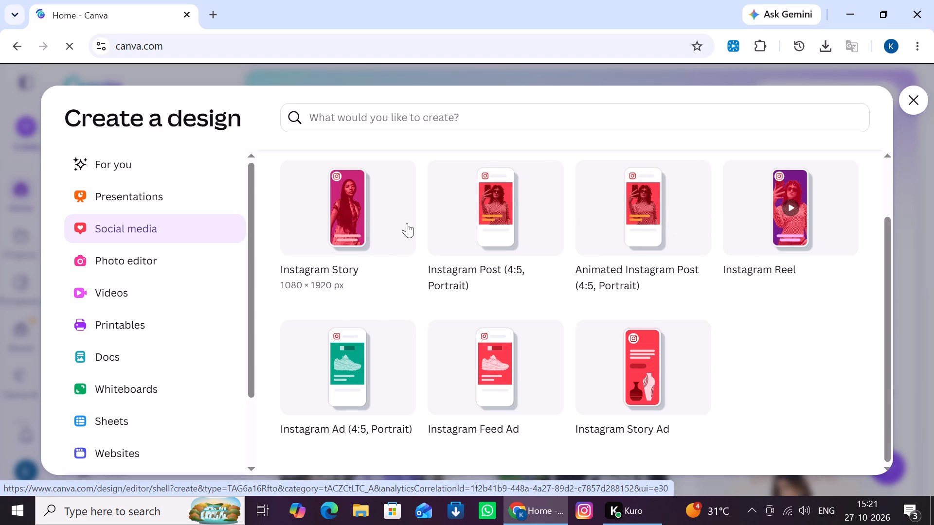
left_click(337, 216)
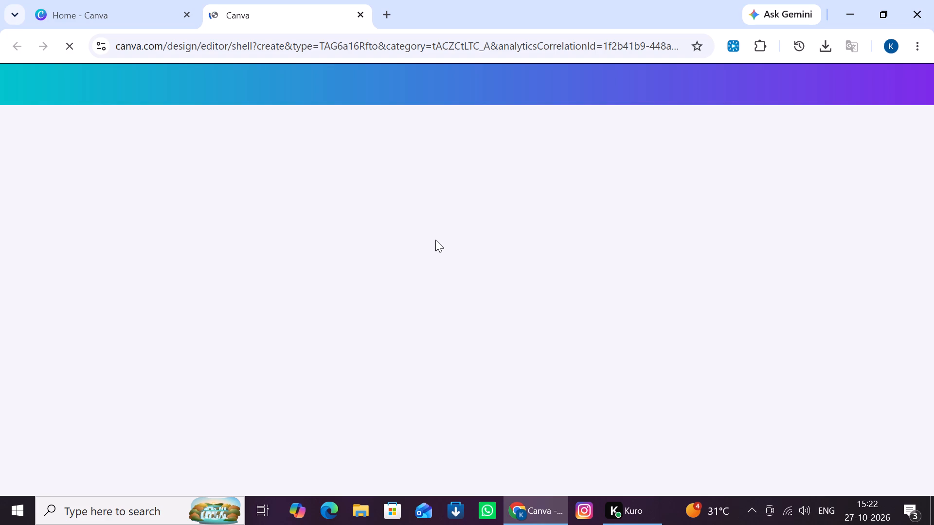
Close the Canva home page tab, keeping the new design's tab open.
left_click(190, 16)
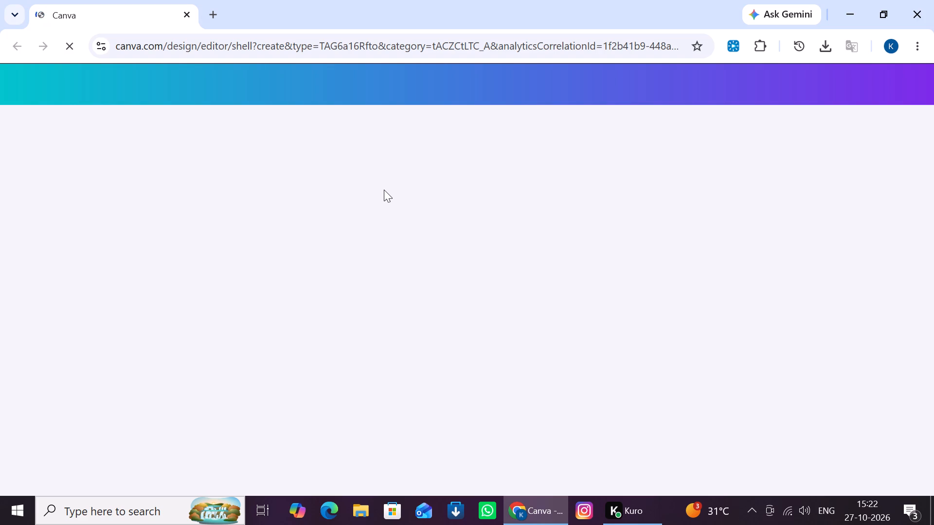
Close the browser window containing the new Canva design.
left_click(933, 0)
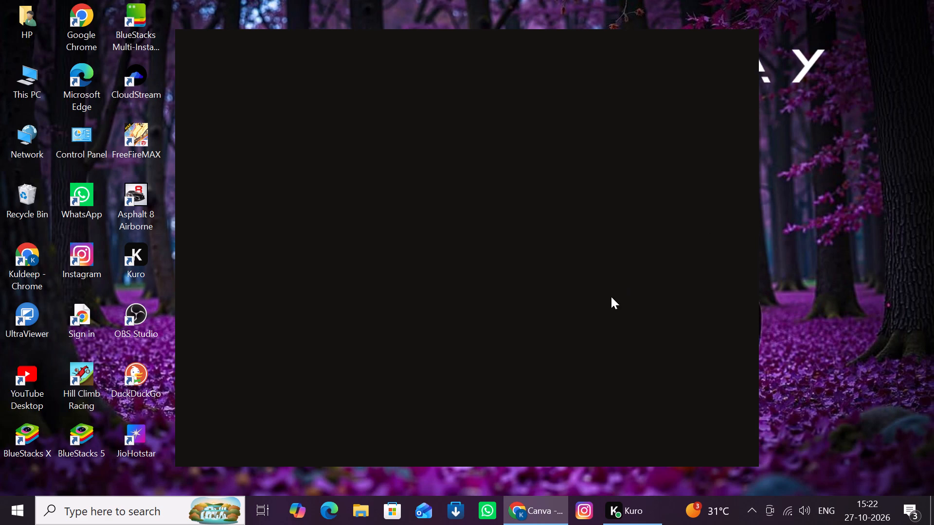
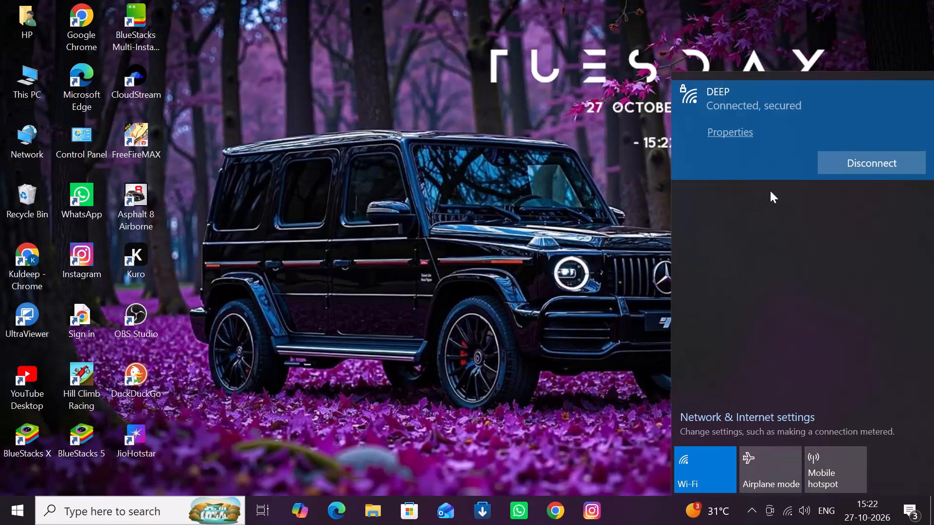
Dismiss the network flyout and refresh the desktop.
left_click(417, 297)
right_click(414, 299)
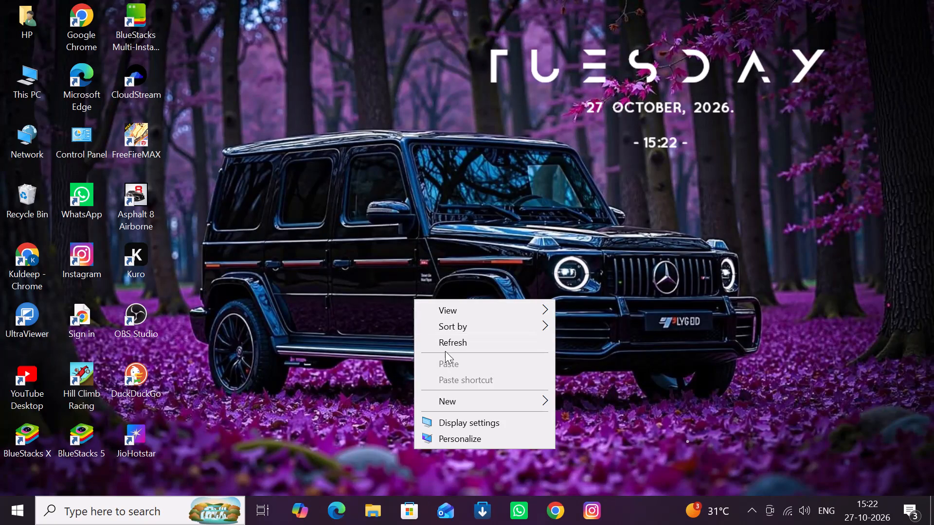
left_click(446, 341)
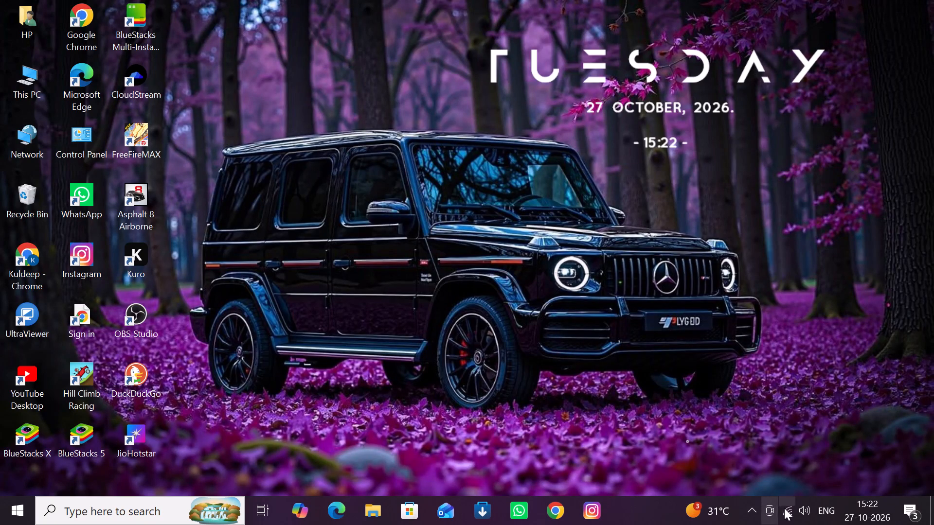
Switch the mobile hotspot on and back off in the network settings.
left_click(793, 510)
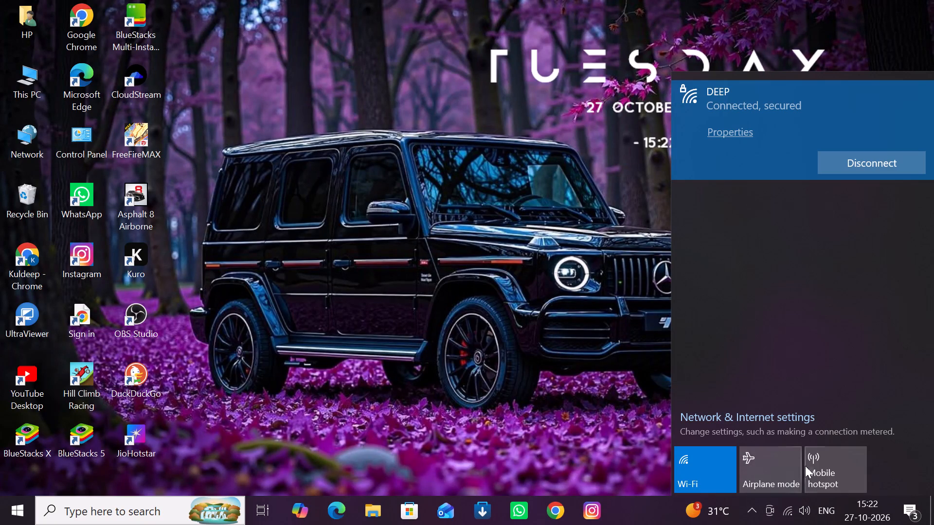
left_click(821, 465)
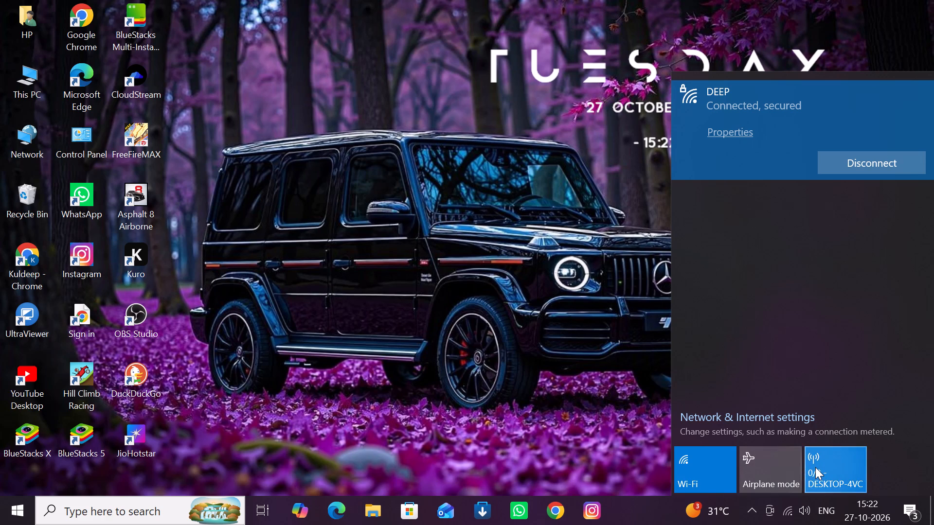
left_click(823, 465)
Toggle airplane mode to reset the wireless connection, select the DEEP Wi-Fi network, and return to the desktop.
left_click(778, 472)
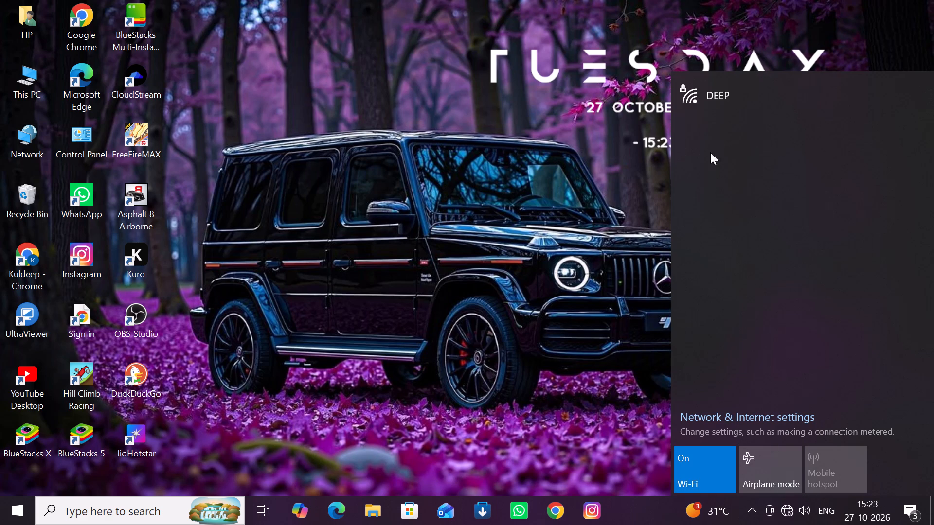
left_click(713, 104)
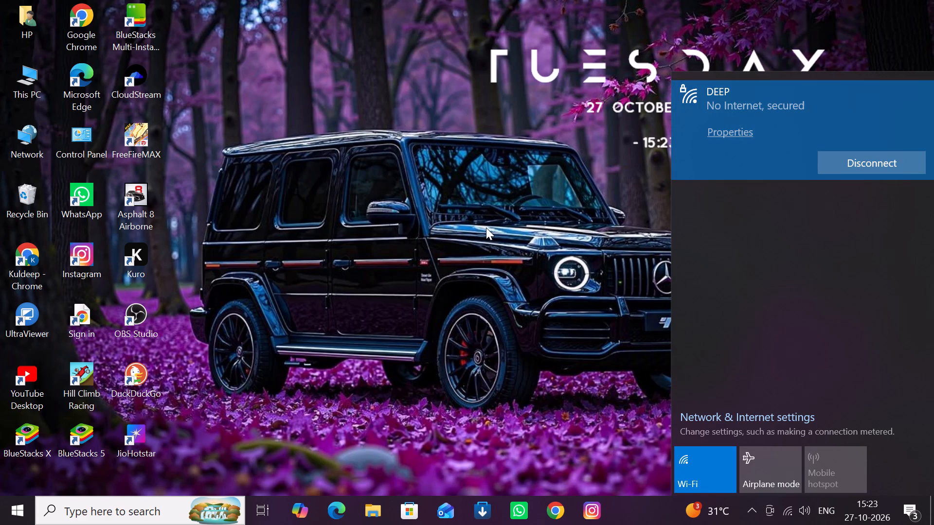
left_click(505, 262)
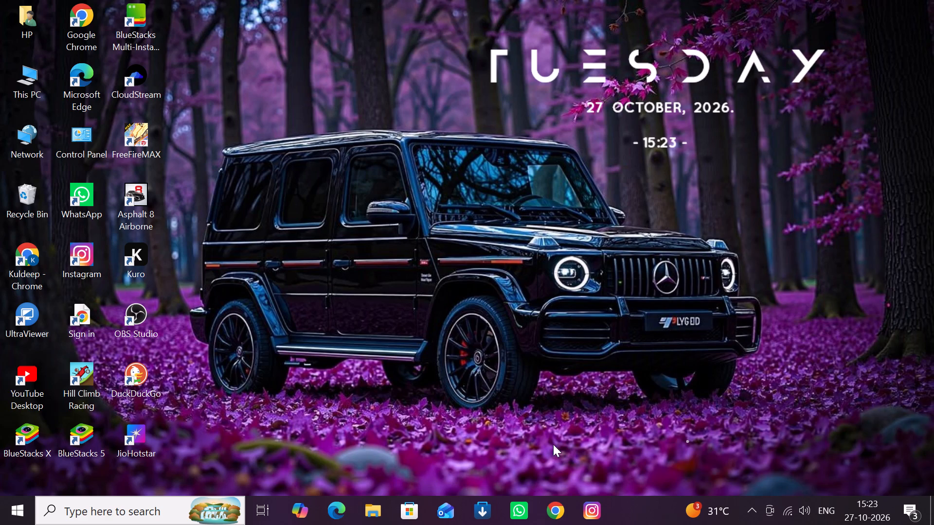
Launch the Kuro app.
left_click(23, 507)
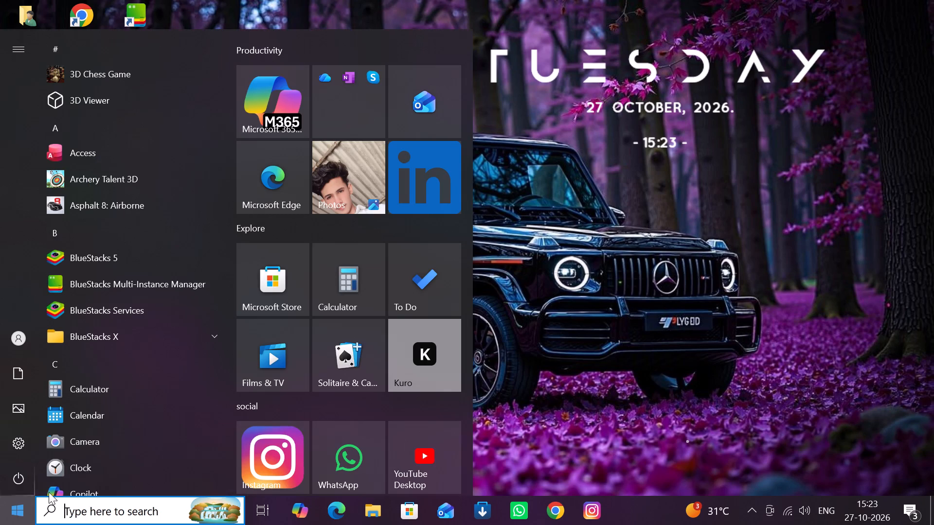
left_click(416, 353)
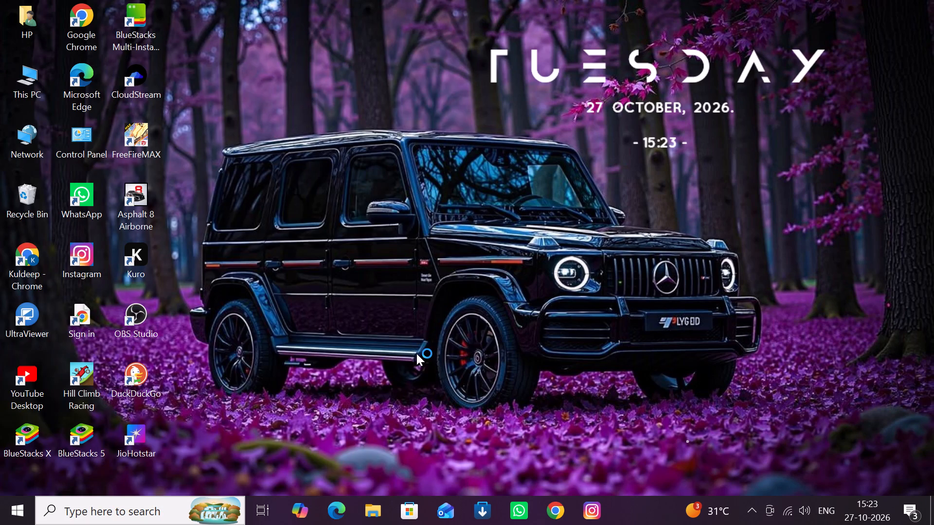
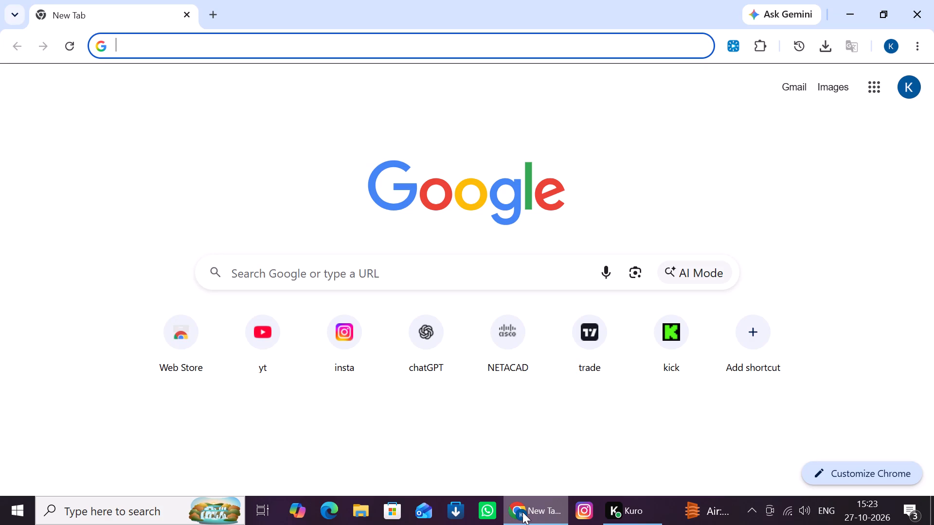
Find Canva's Photo Editor page through a Google search for "canva photo editor" and go from it to the Canva home page.
left_click(192, 34)
left_click(190, 49)
left_click(187, 71)
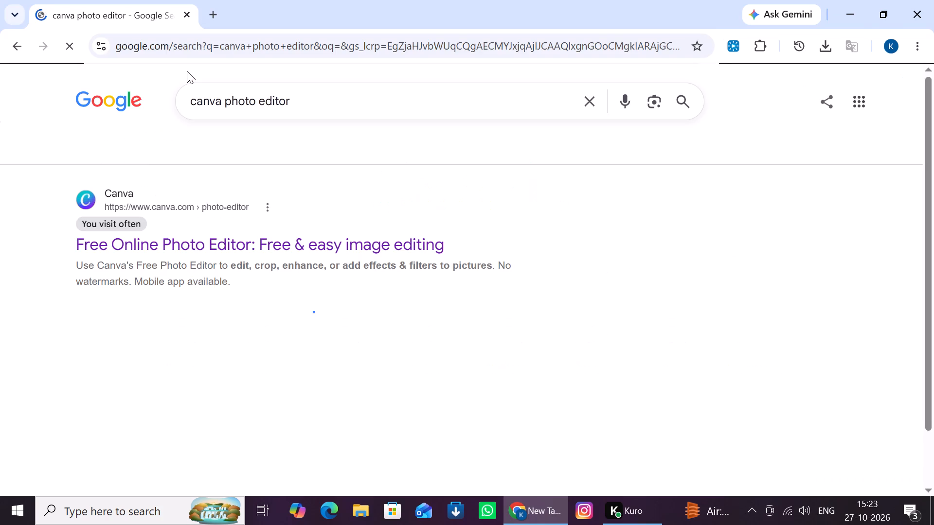
left_click(119, 237)
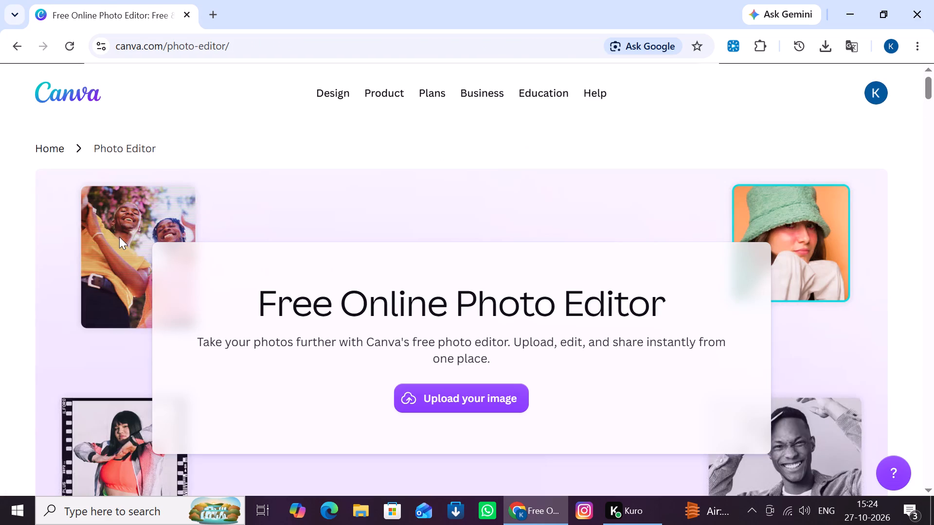
left_click(88, 89)
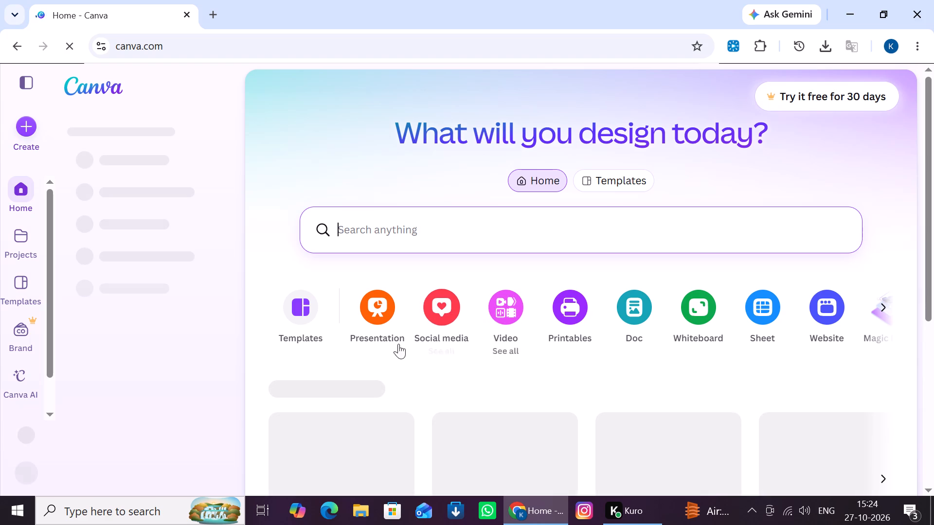
Create a blank 1080 × 1920 px Instagram Story from the social media designs and close the Canva home page tab.
left_click(443, 313)
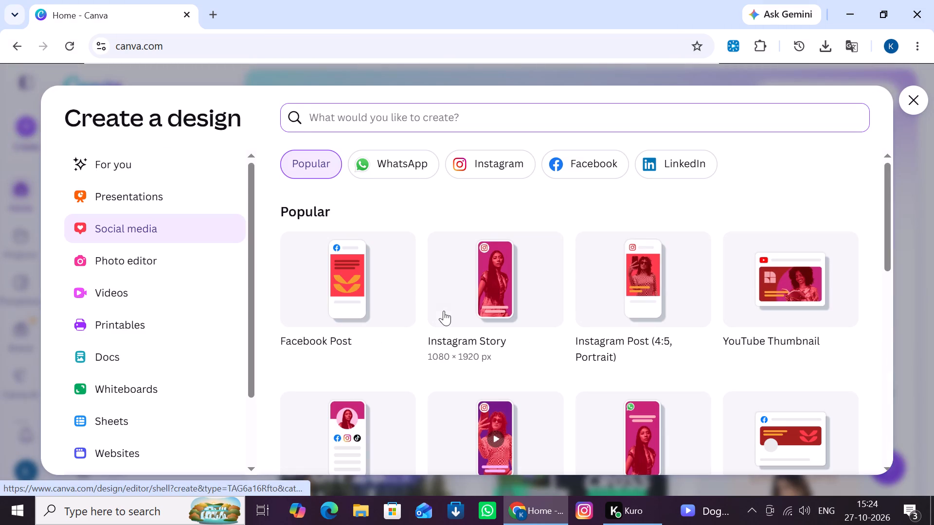
left_click(486, 294)
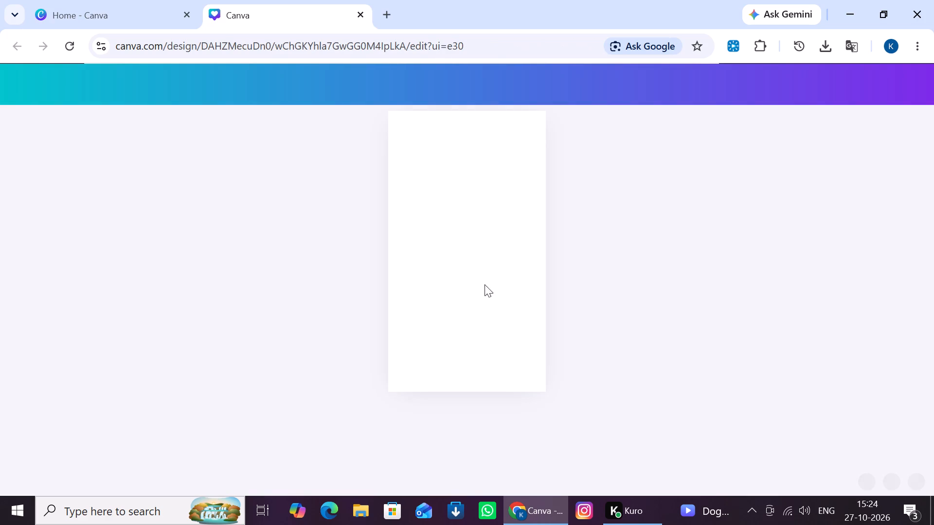
left_click(189, 16)
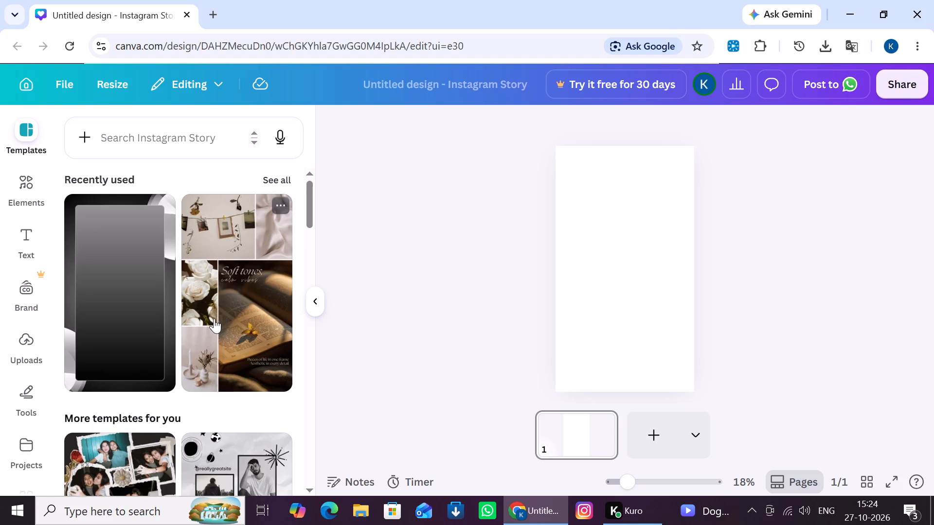
Examine the suggested Instagram Story templates and the full Gradient collection within the Graphics elements.
scroll(214, 318, "down", 3)
scroll(187, 366, "down", 2)
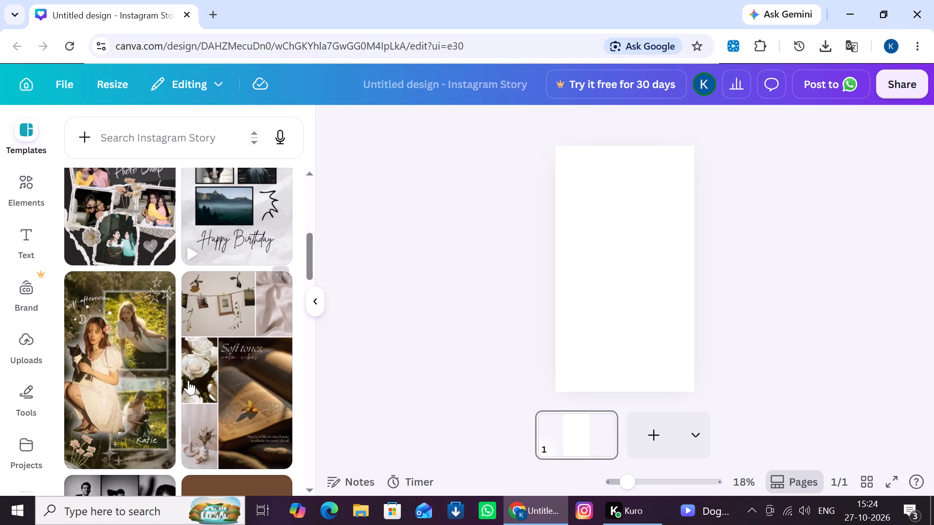
left_click(20, 176)
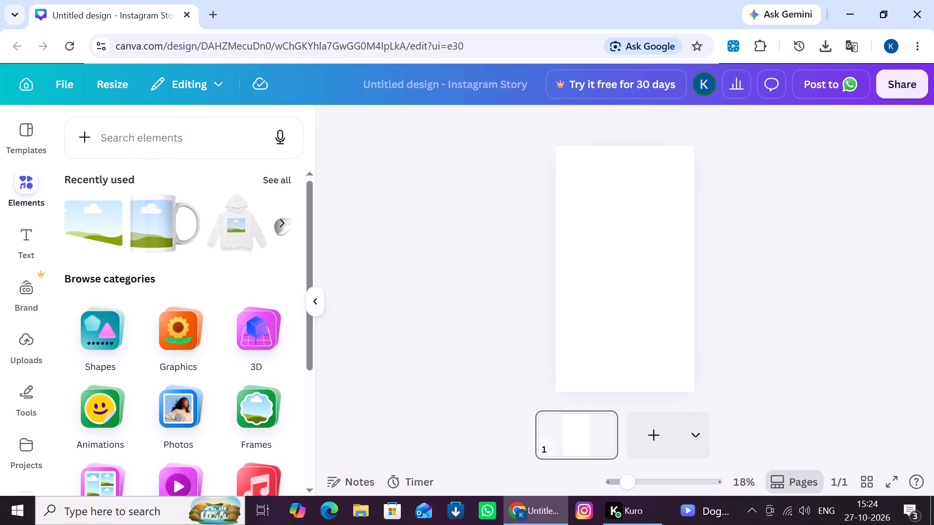
left_click(154, 331)
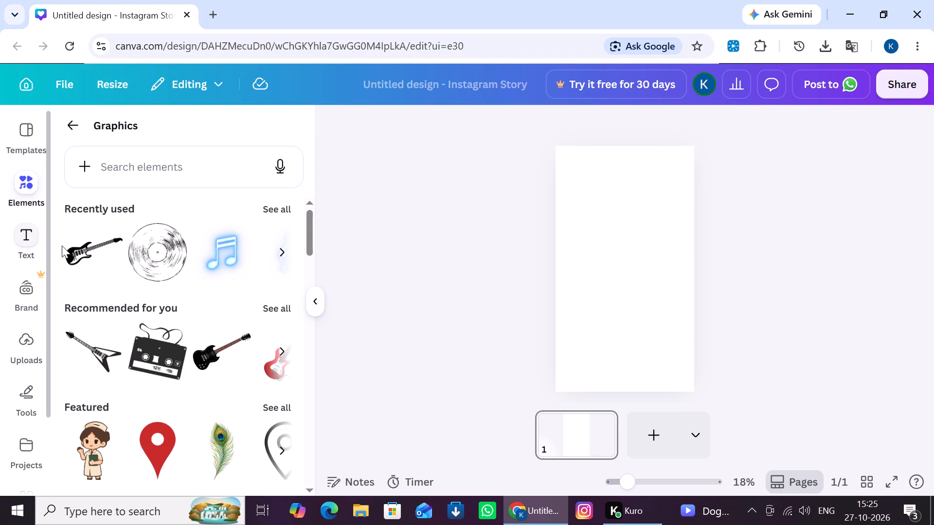
scroll(149, 358, "down", 2)
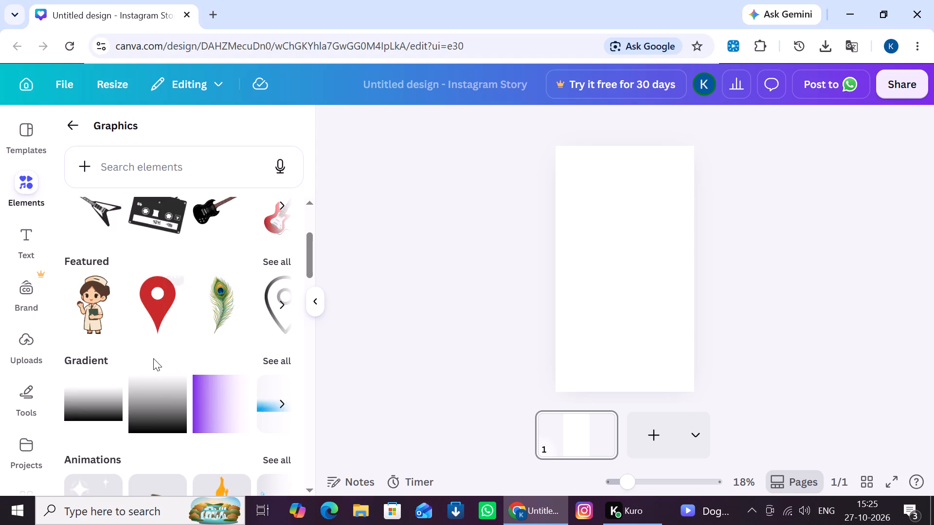
scroll(211, 410, "down", 2)
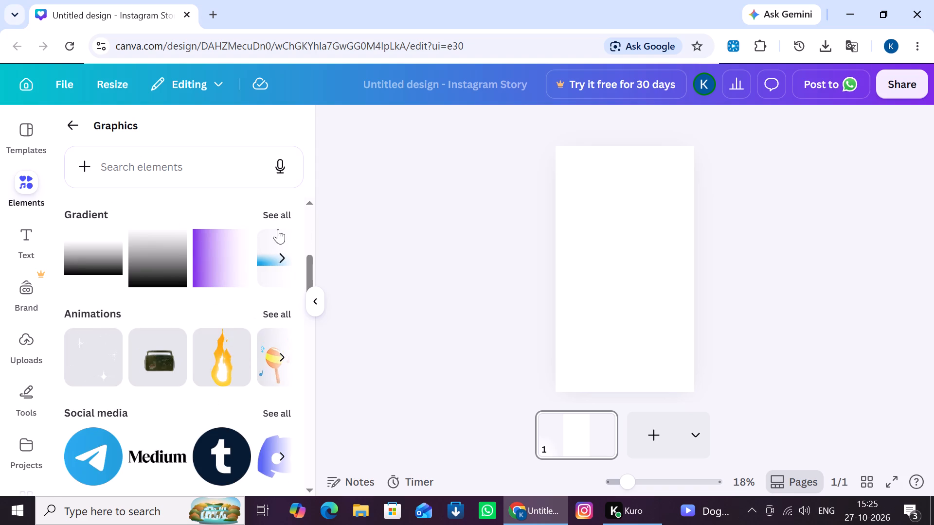
left_click(278, 218)
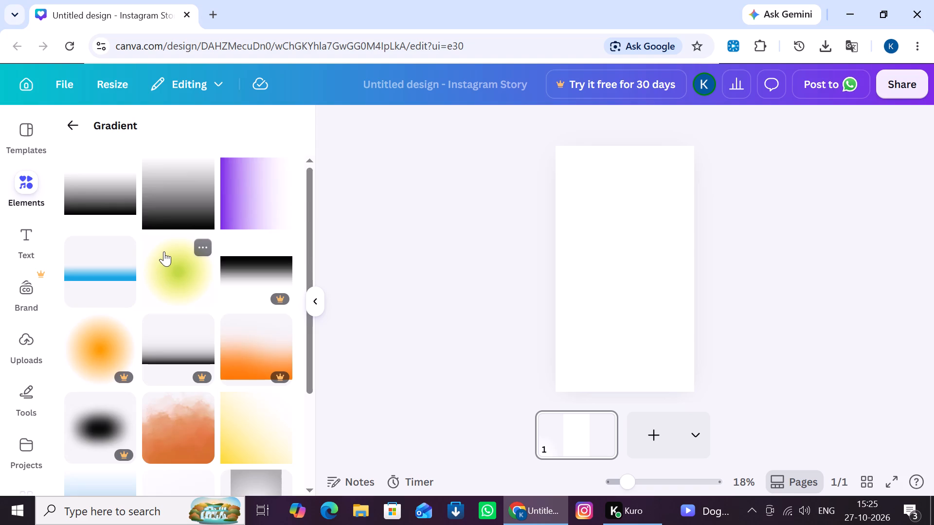
scroll(164, 251, "down", 2)
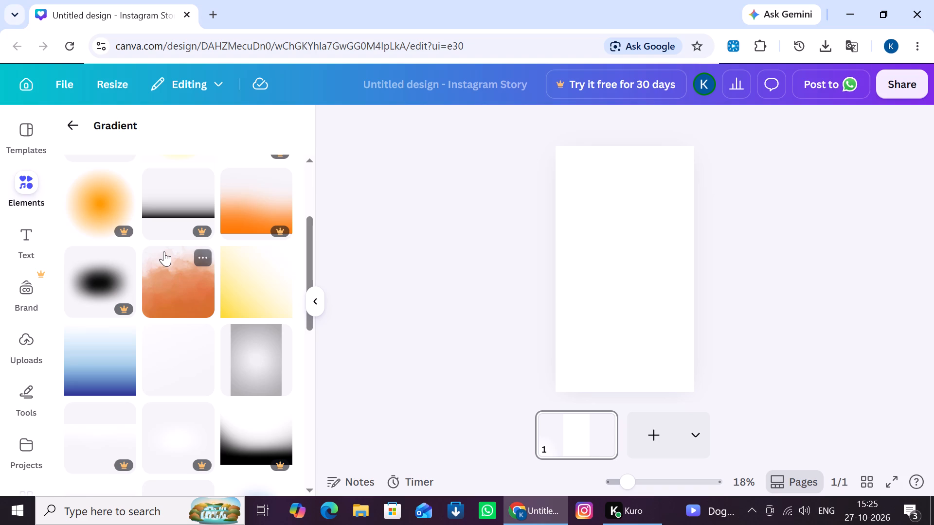
Place the grey radial gradient graphic on the blank Instagram Story page so it fills the whole page as background.
scroll(190, 266, "down", 1)
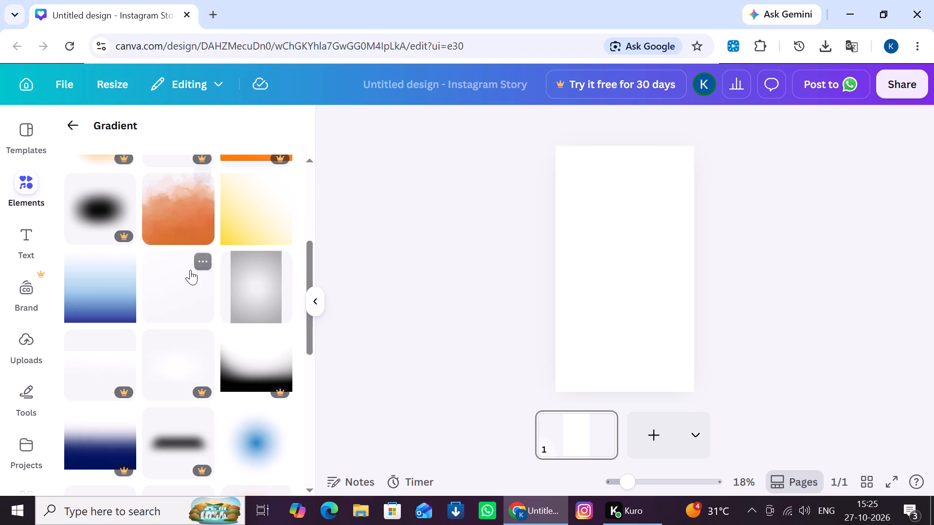
left_click_drag(250, 285, 543, 214)
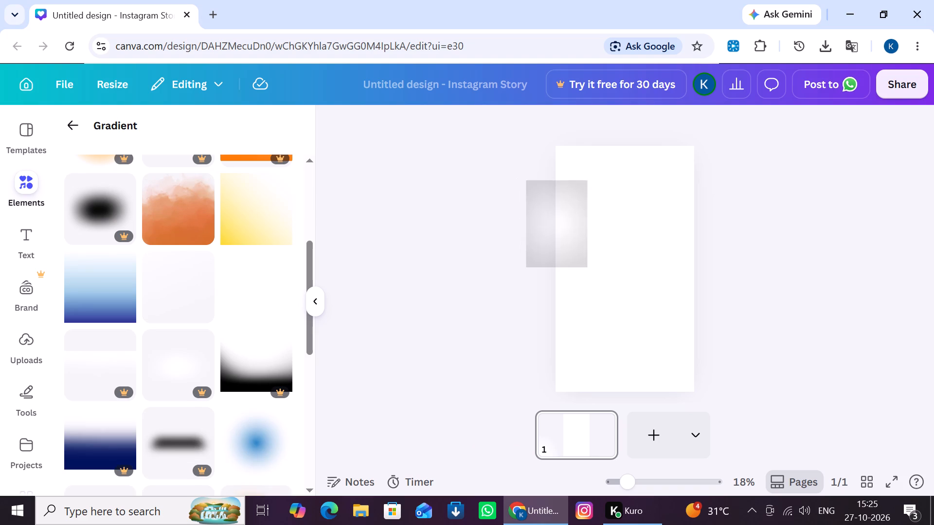
left_click_drag(543, 214, 558, 229)
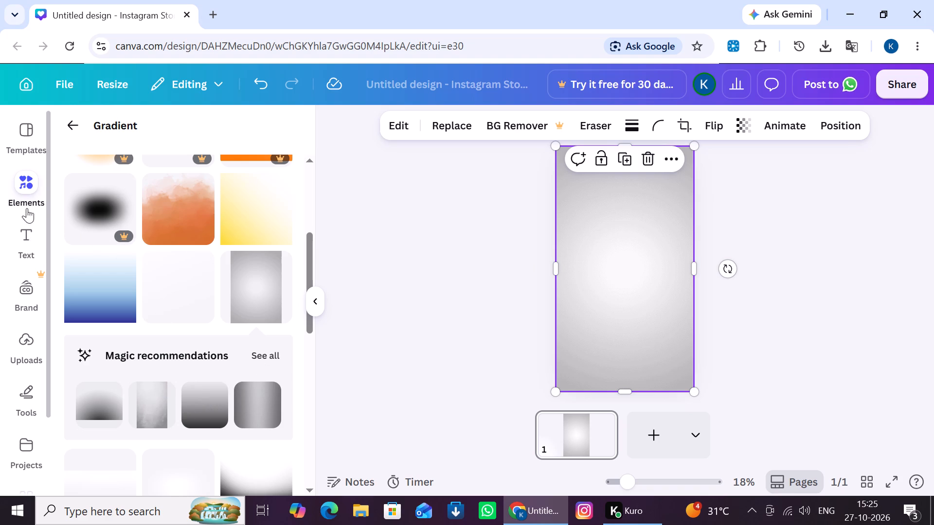
Return to the Graphics overview and look through its categories for a suitable element.
scroll(91, 191, "up", 1)
left_click(75, 123)
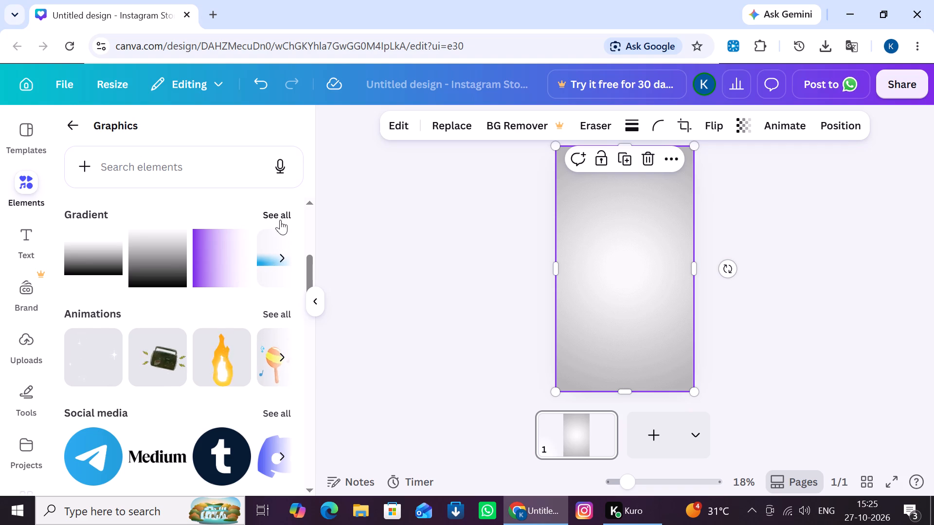
scroll(239, 211, "up", 8)
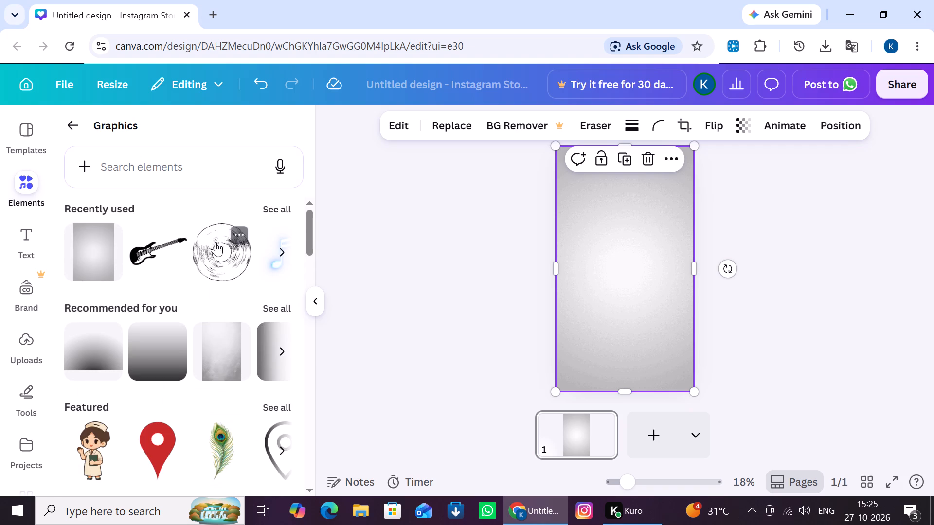
scroll(214, 258, "down", 4)
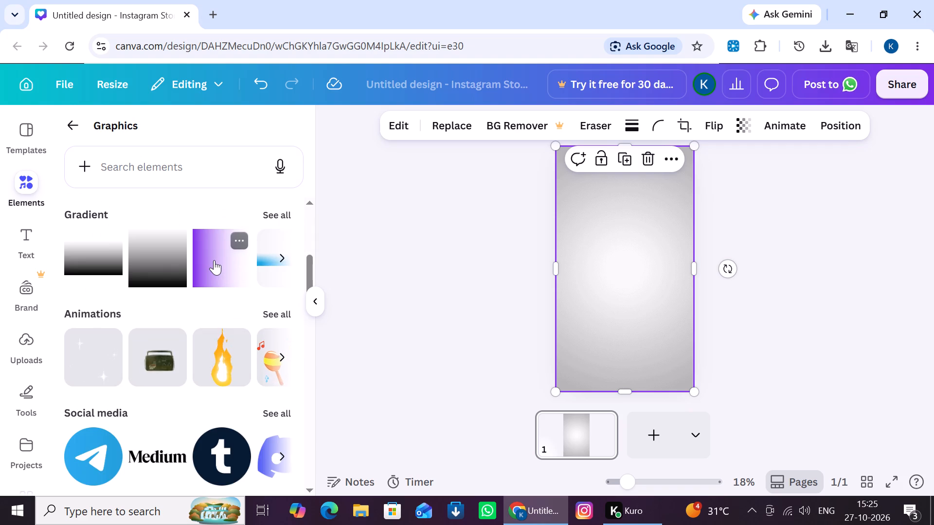
scroll(214, 267, "down", 5)
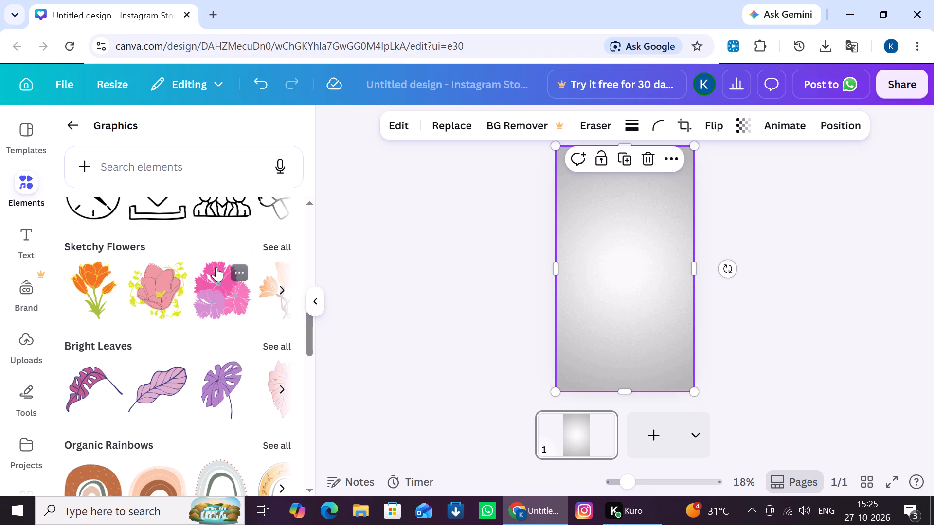
scroll(216, 267, "down", 2)
scroll(216, 267, "up", 1)
scroll(216, 267, "down", 2)
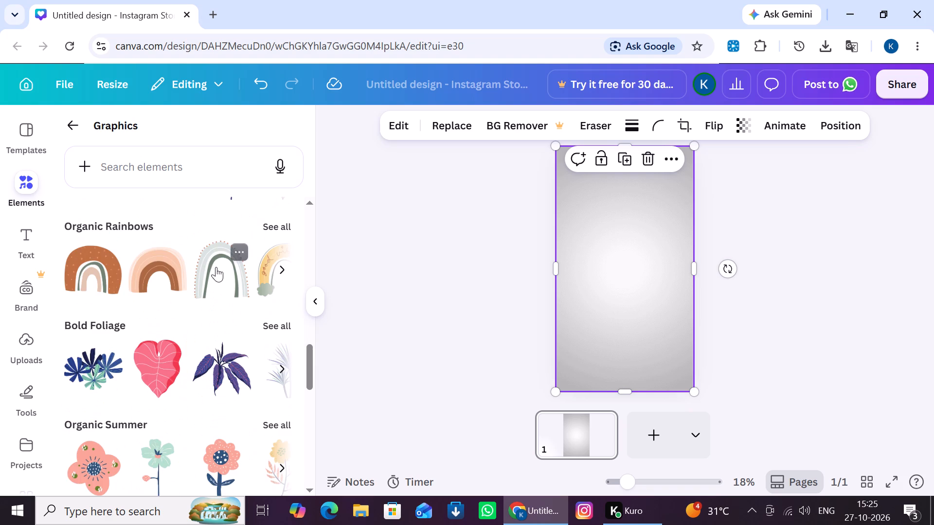
Search the Graphics elements for "gun".
left_click(170, 174)
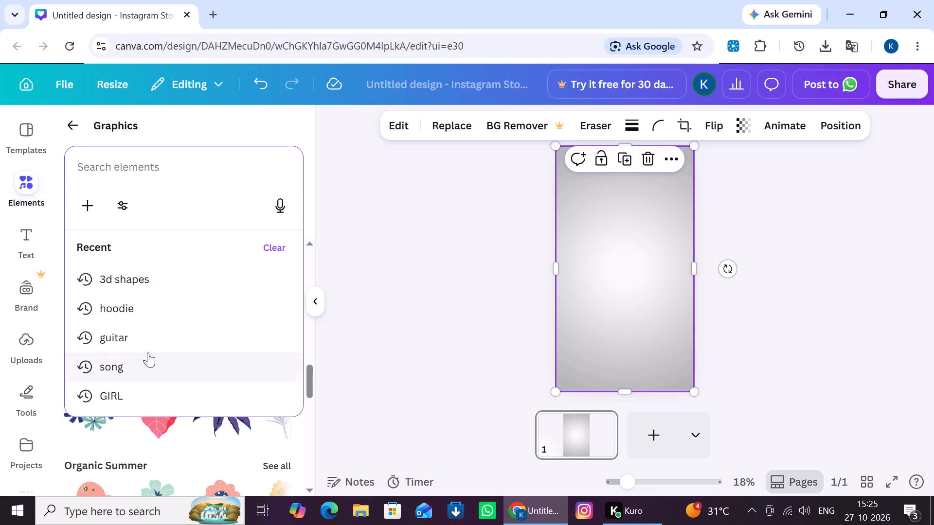
left_click(133, 168)
type("gun")
key("Return")
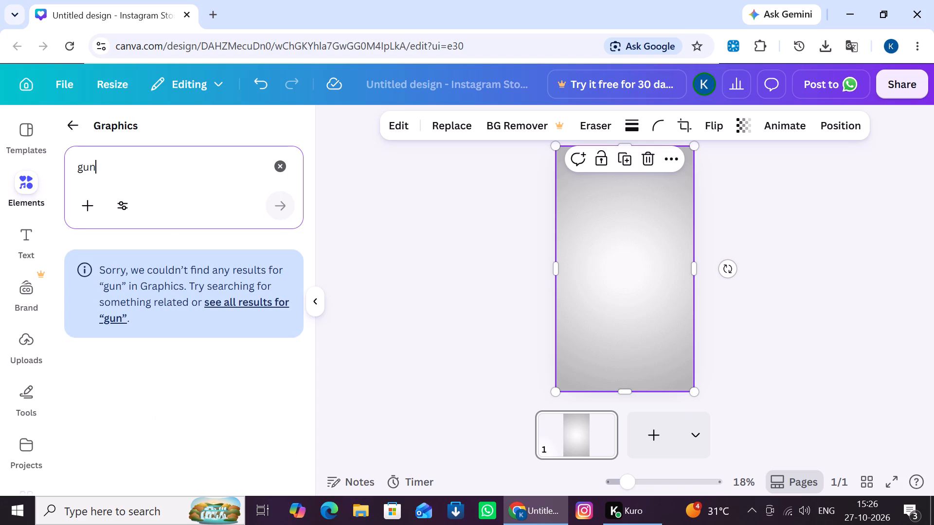
Replace the Graphics search term with "toys" and run the search.
key("BackSpace")
key("BackSpace")
key("BackSpace")
key("BackSpace")
key("BackSpace")
key("BackSpace")
key("BackSpace")
key("BackSpace")
key("BackSpace")
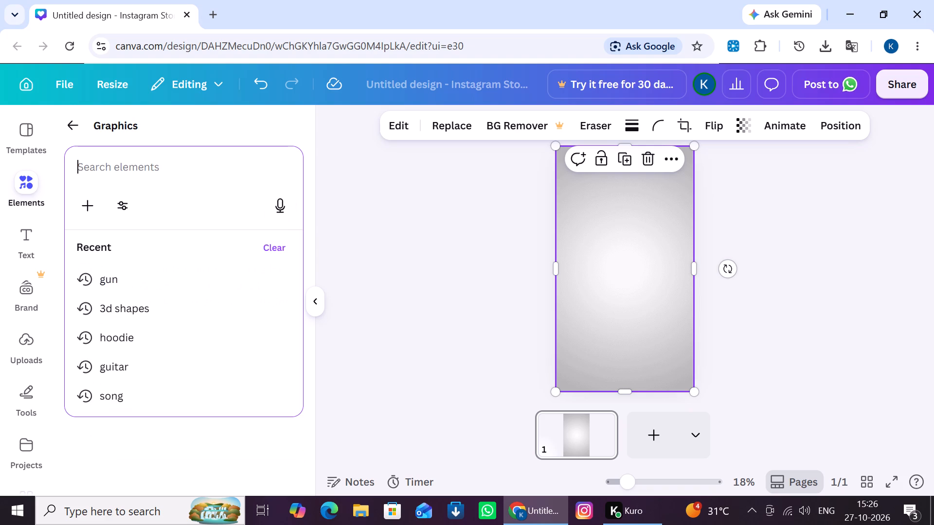
left_click(133, 168)
key("t")
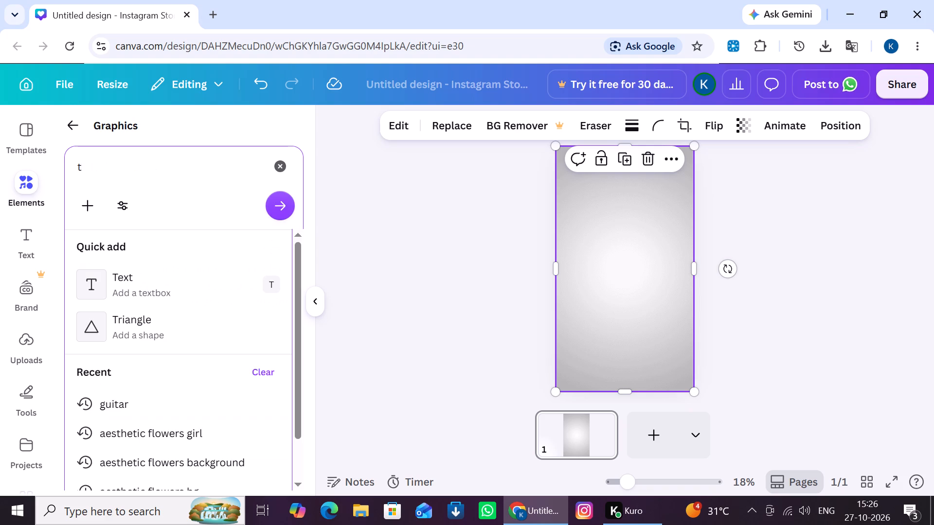
type("oy")
key("s")
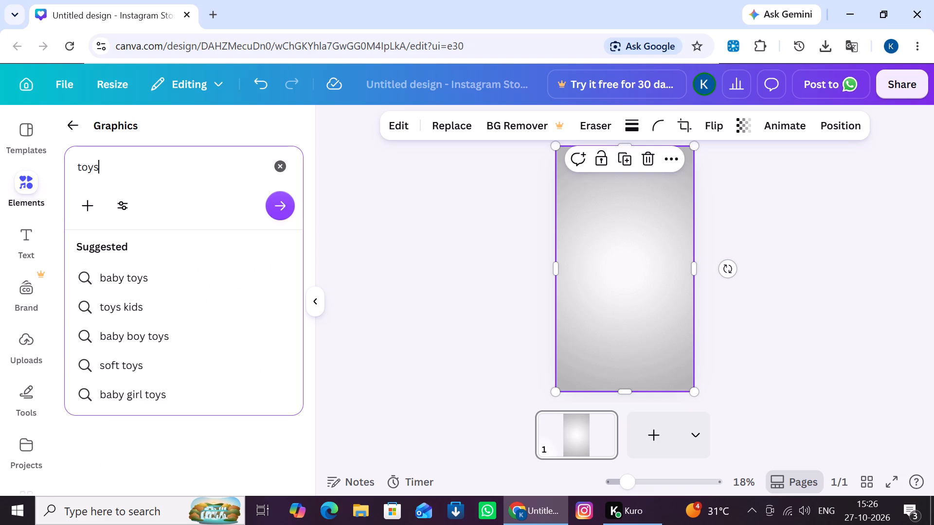
key("Return")
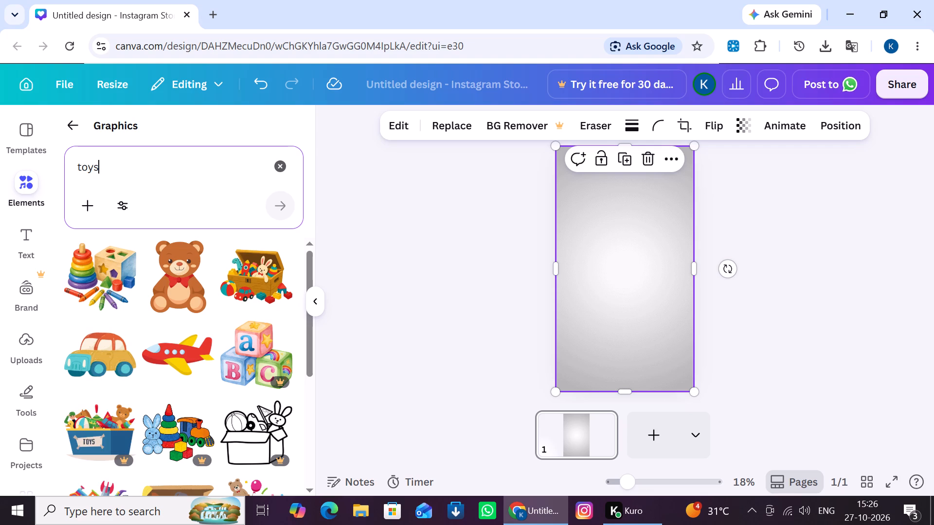
Look through the toy graphics for a suitable element.
scroll(159, 273, "down", 2)
scroll(159, 273, "up", 2)
scroll(159, 273, "down", 2)
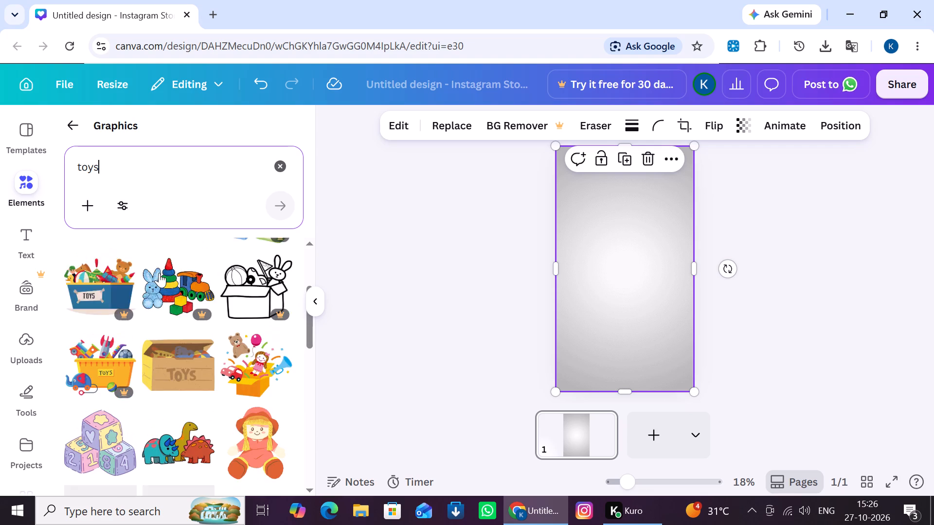
scroll(159, 273, "down", 5)
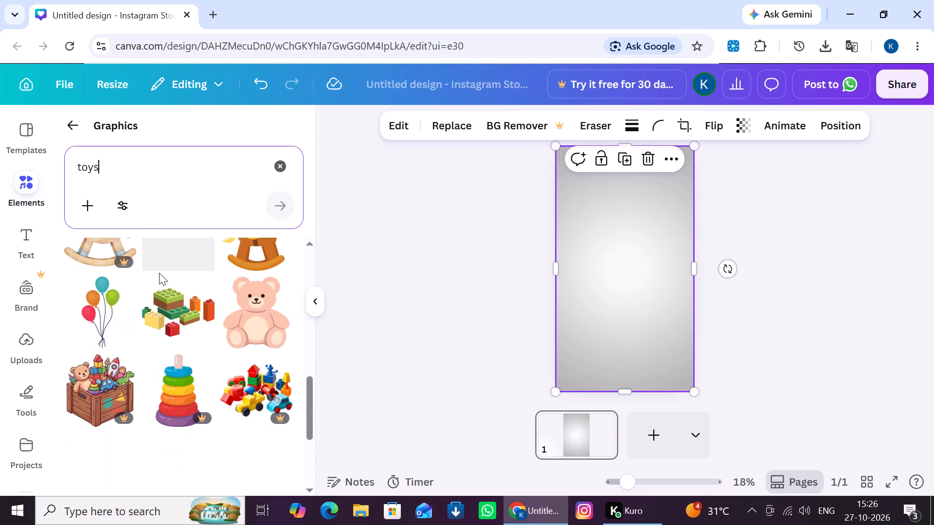
scroll(159, 273, "down", 2)
scroll(159, 273, "up", 2)
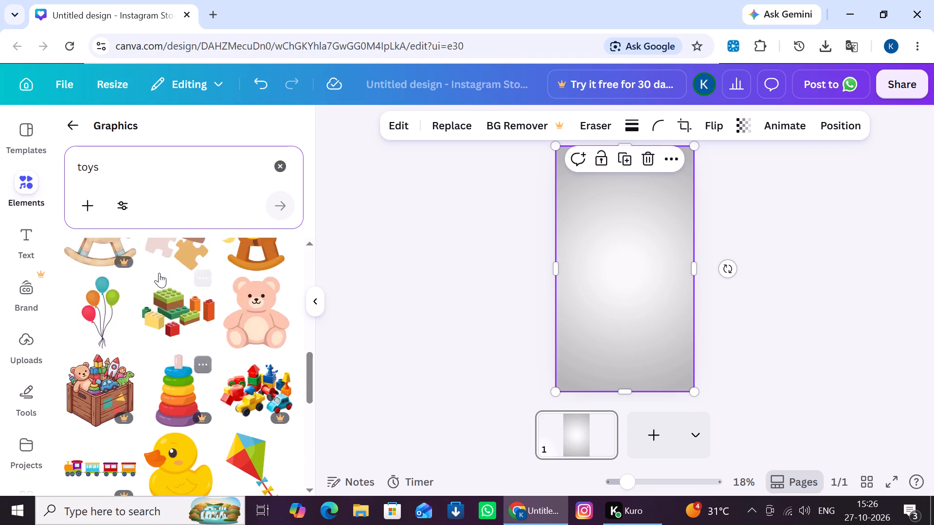
scroll(159, 273, "down", 2)
Refine the Graphics search to "toy gun".
left_click(141, 175)
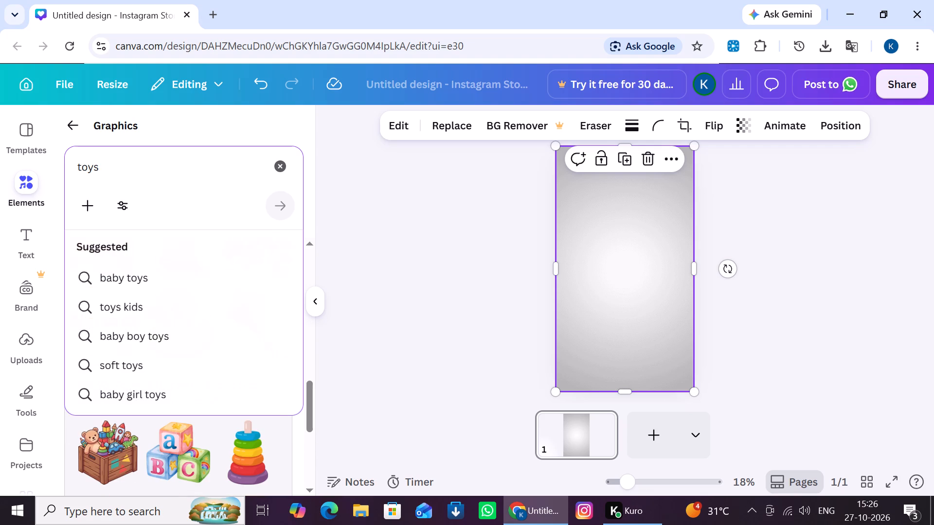
key("BackSpace")
key("space")
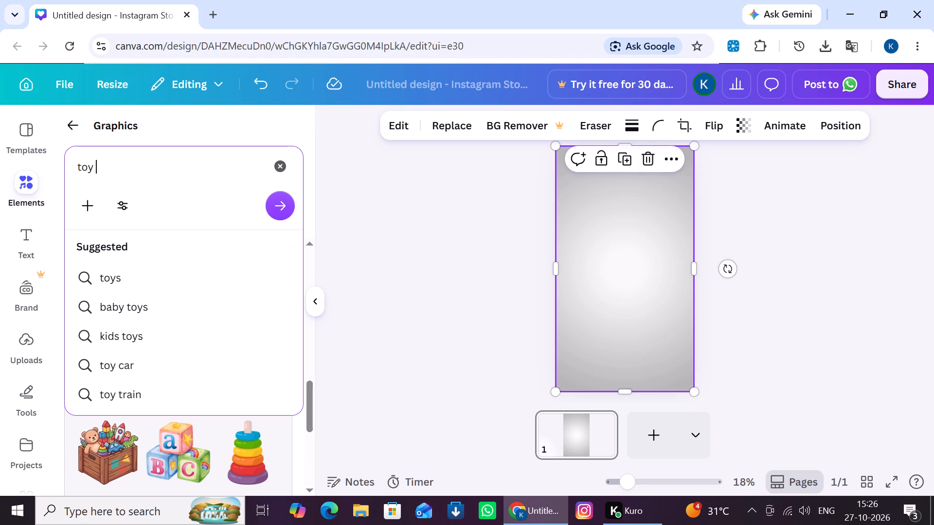
type("gu")
key("n")
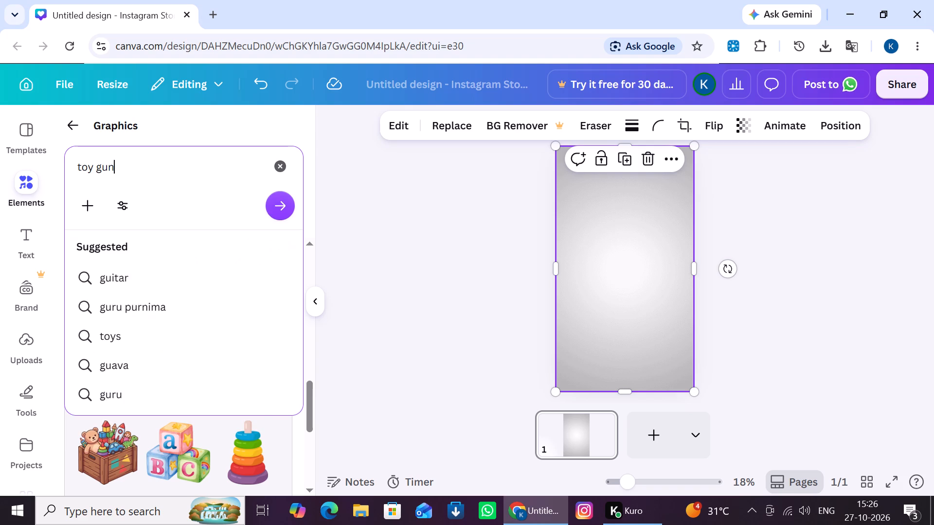
key("Return")
Clear the search term and search the Graphics elements for "bike".
left_click(139, 177)
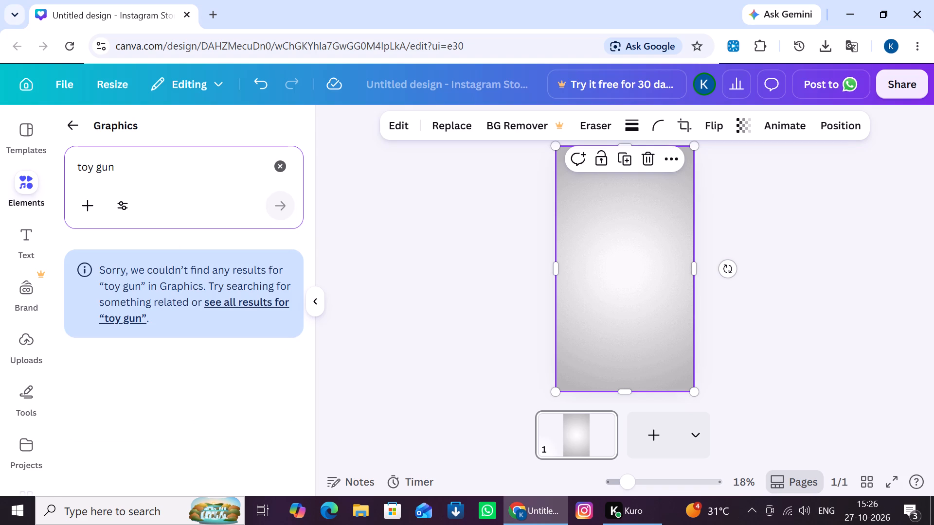
left_click(139, 164)
key("BackSpace")
key("BackSpace")
key("BackSpace")
key("BackSpace")
key("BackSpace")
key("BackSpace")
key("BackSpace")
key("BackSpace")
key("BackSpace")
key("BackSpace")
key("BackSpace")
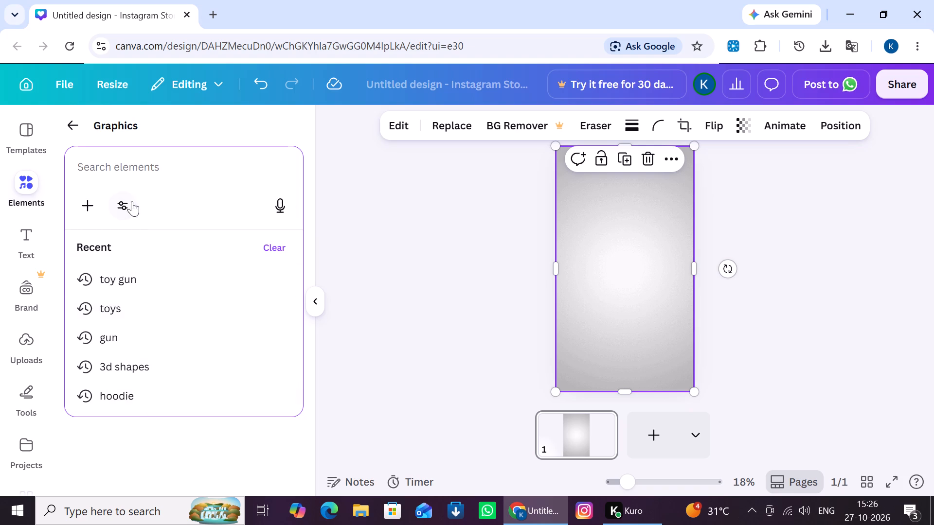
left_click(132, 178)
left_click(132, 167)
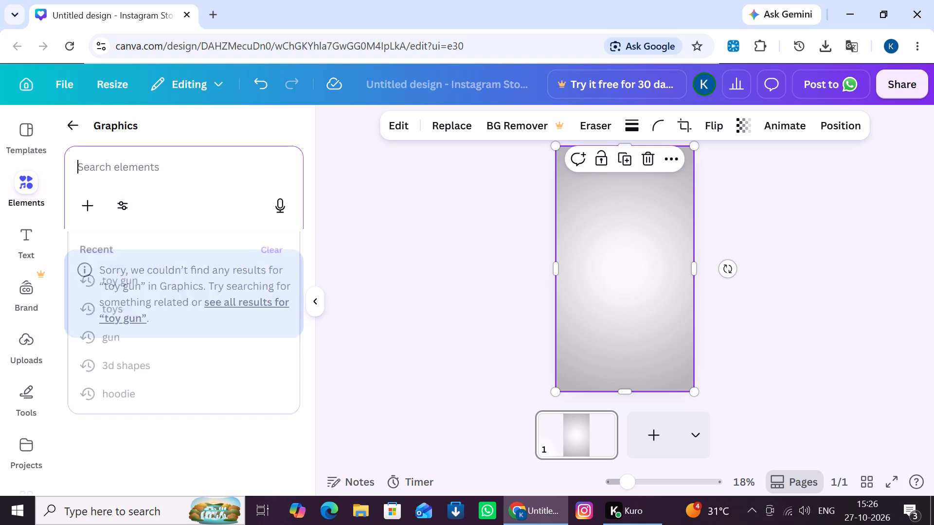
key("b")
key("i")
key("k")
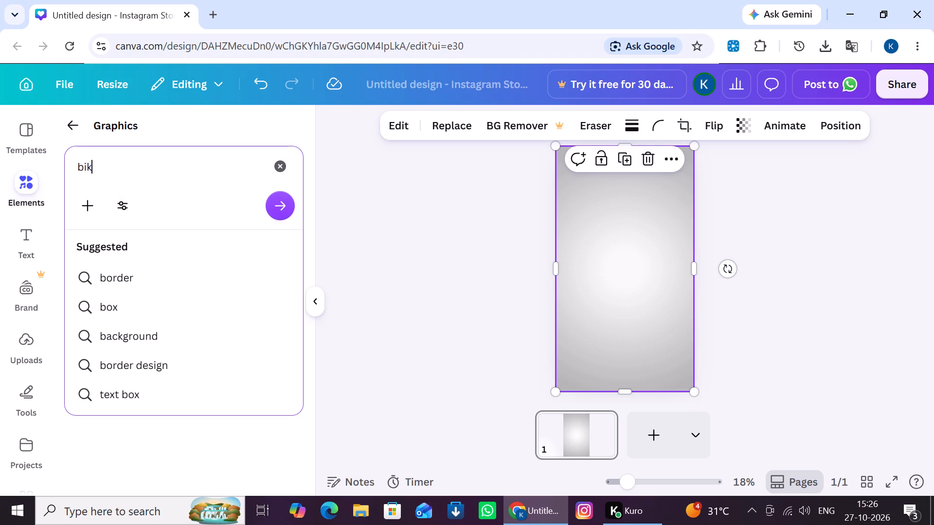
key("e")
key("Return")
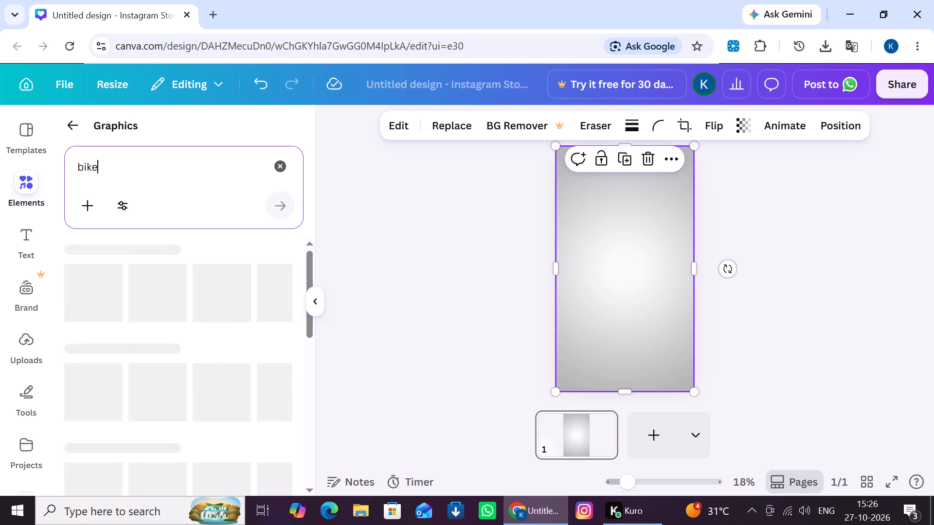
Leave the Graphics category and search all elements for "bike" using the recent search term.
left_click(77, 129)
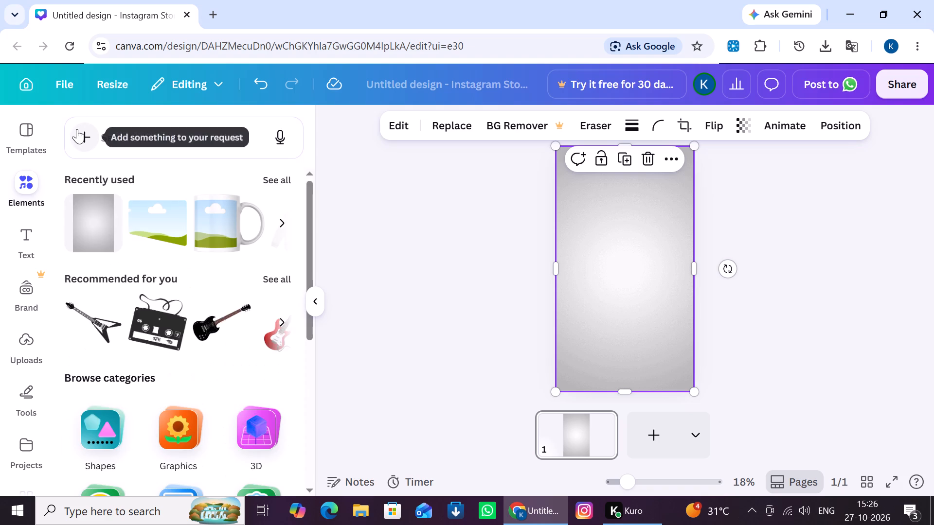
scroll(120, 219, "up", 4)
left_click(146, 152)
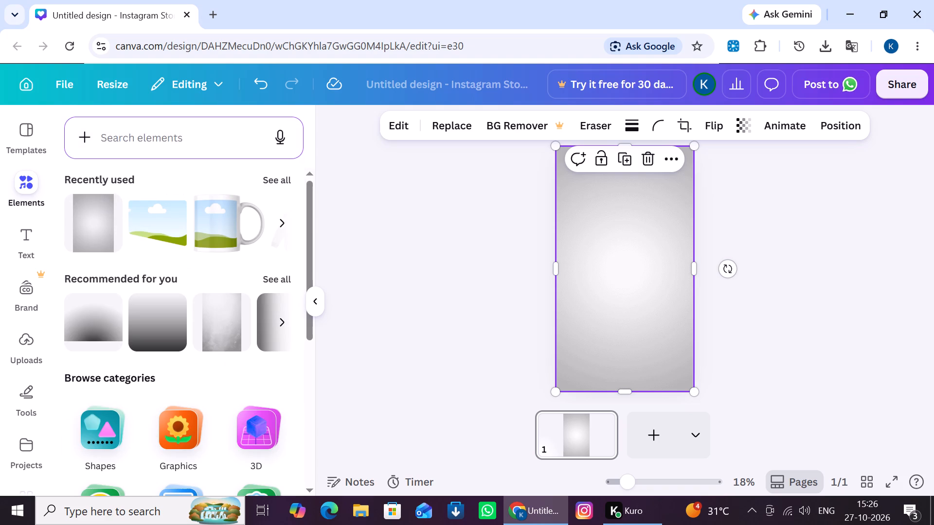
left_click(146, 143)
key("b")
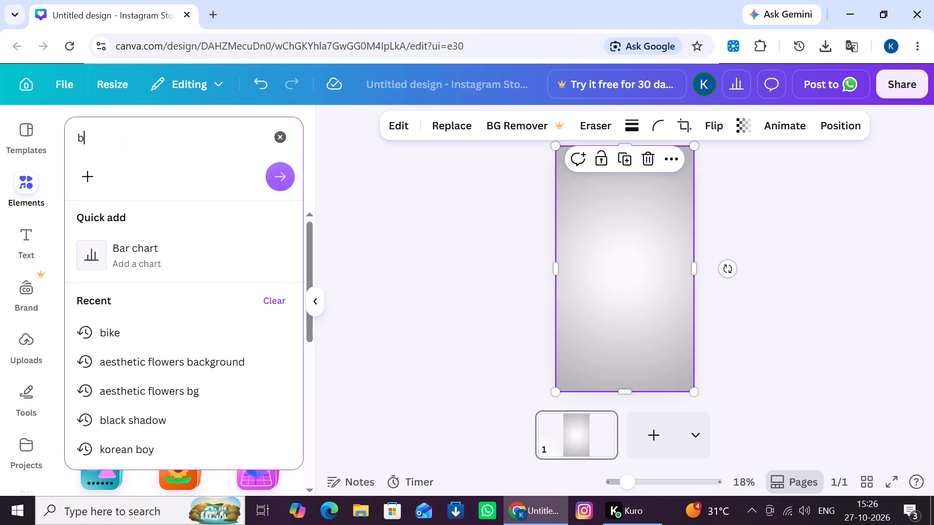
type("ik")
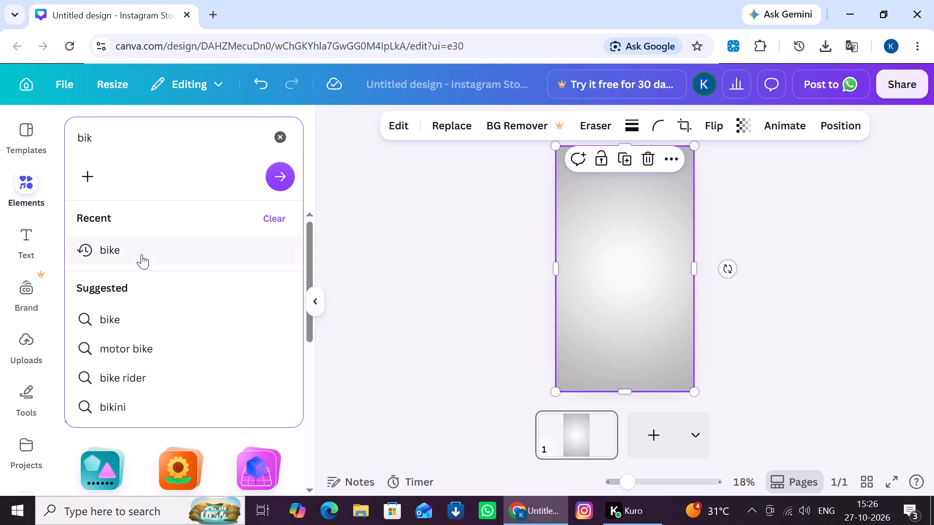
left_click(142, 254)
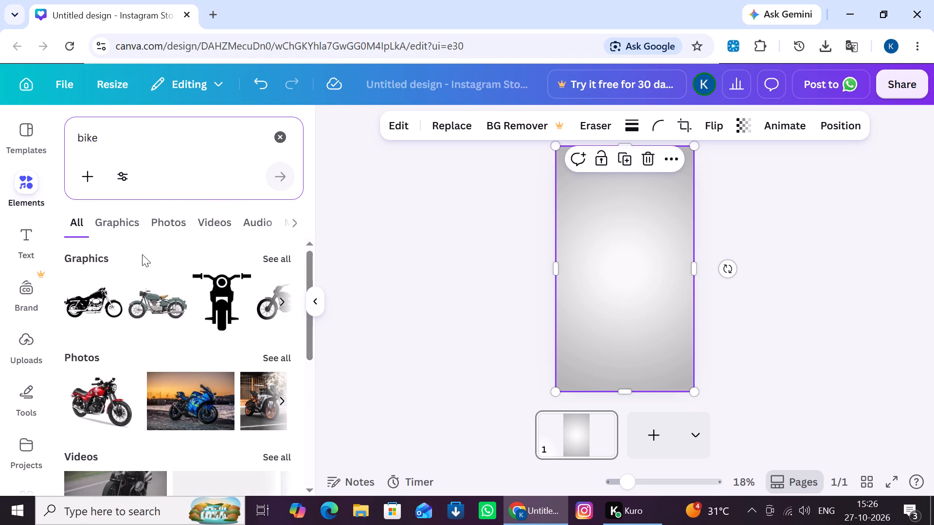
Look through all the bike graphics for a suitable element.
scroll(142, 254, "down", 2)
scroll(142, 265, "up", 2)
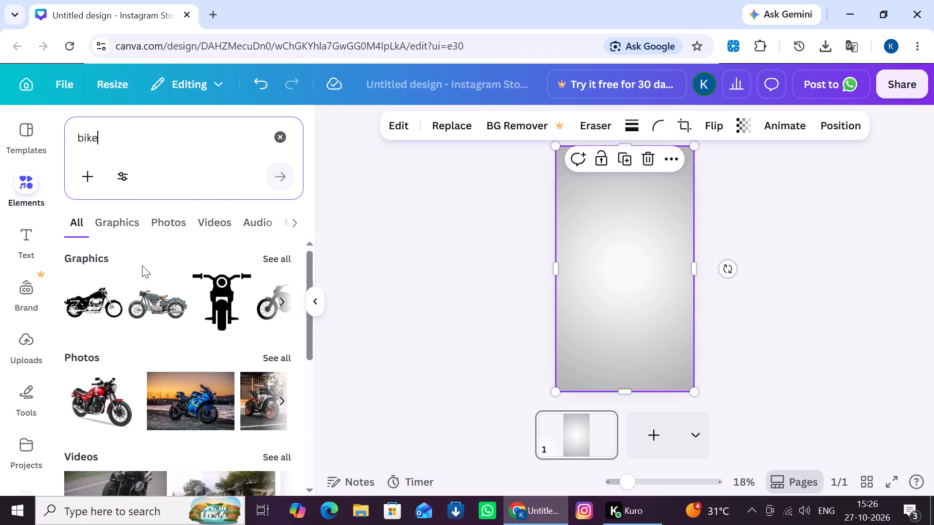
left_click(284, 256)
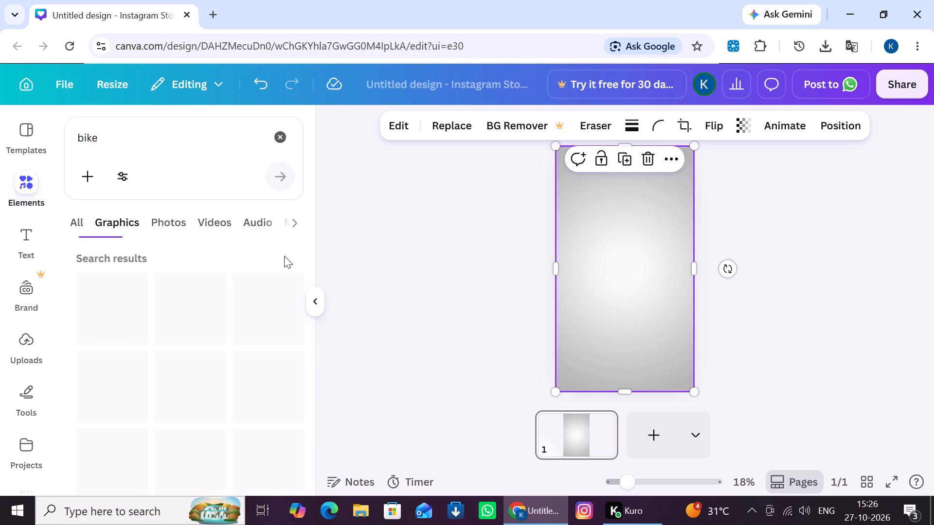
scroll(219, 317, "down", 1)
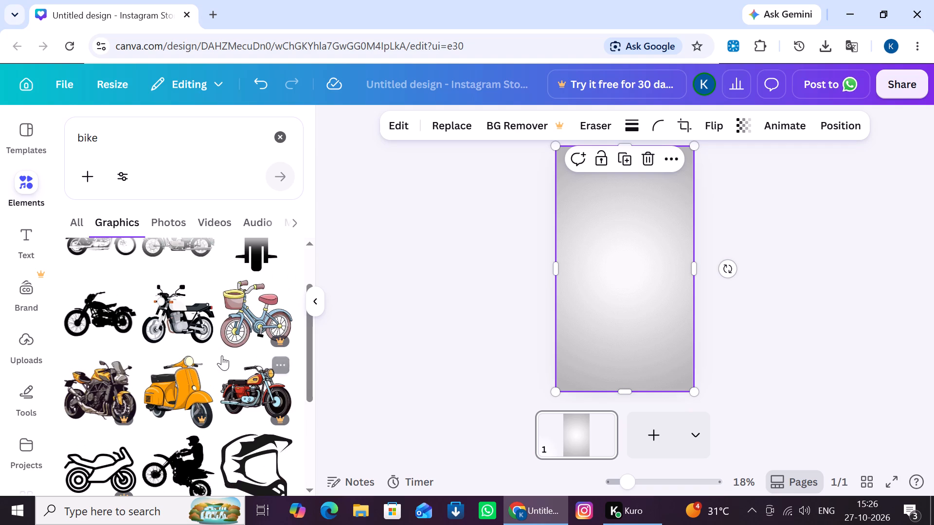
scroll(222, 355, "down", 3)
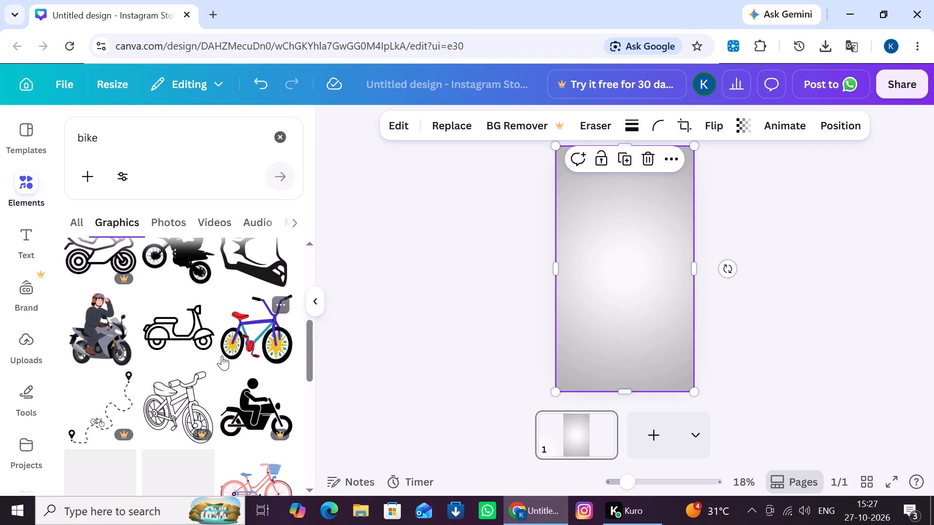
scroll(222, 355, "down", 2)
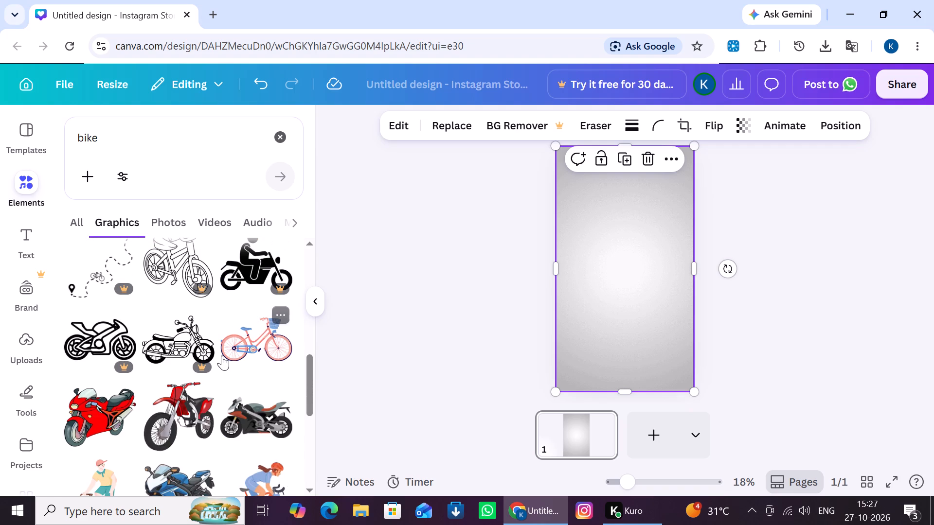
scroll(222, 355, "down", 3)
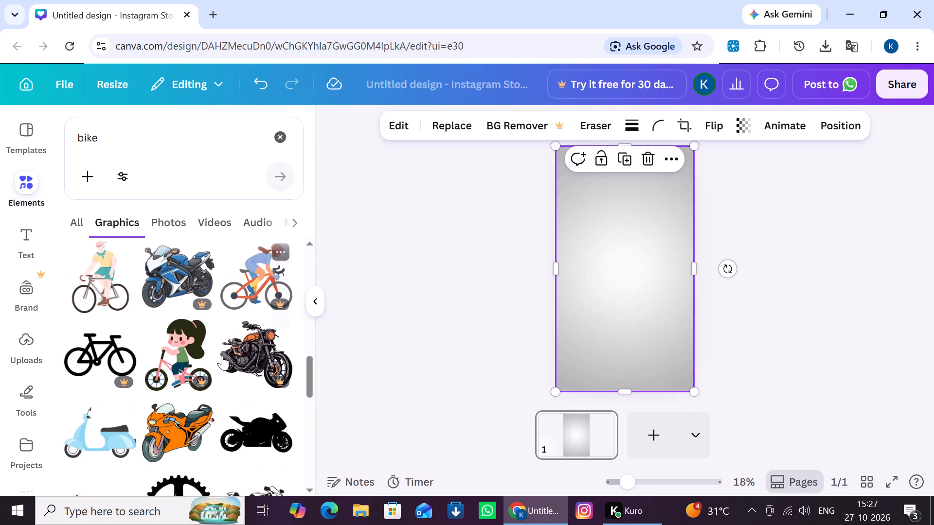
scroll(222, 355, "down", 1)
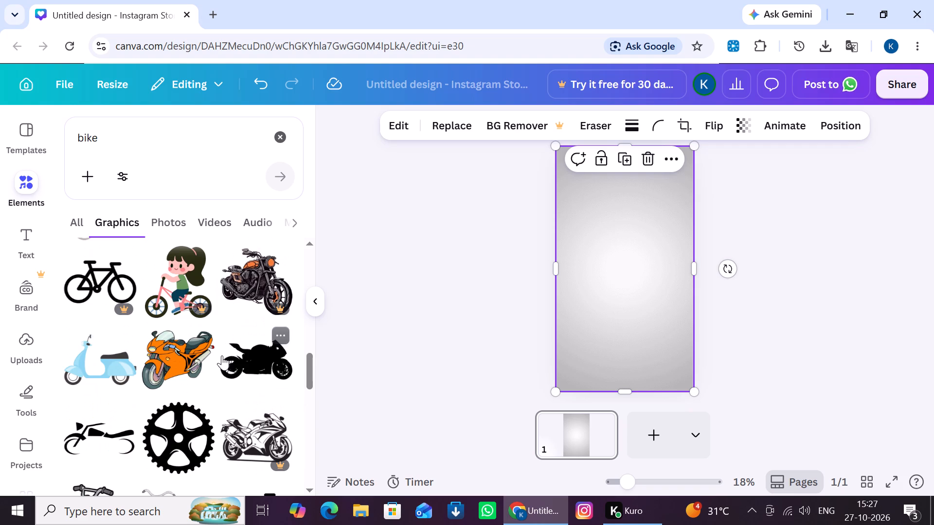
scroll(222, 355, "down", 2)
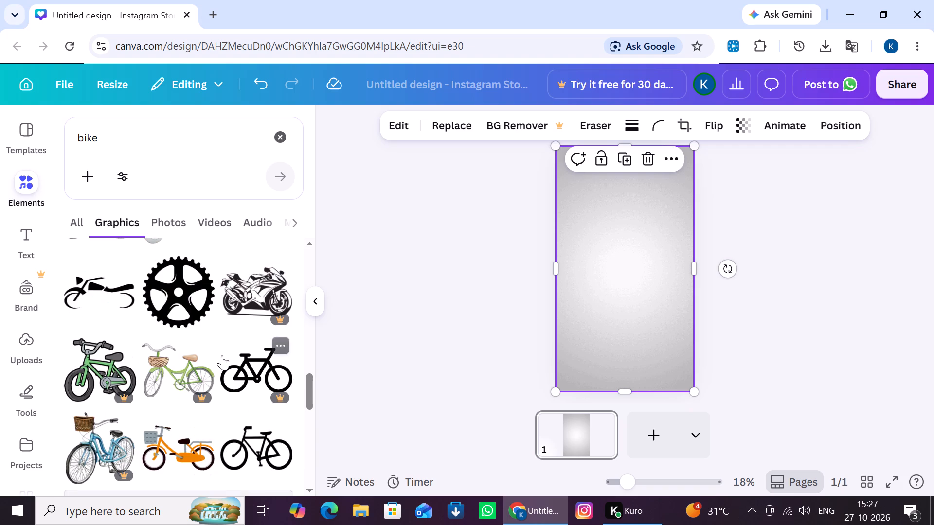
scroll(222, 355, "down", 5)
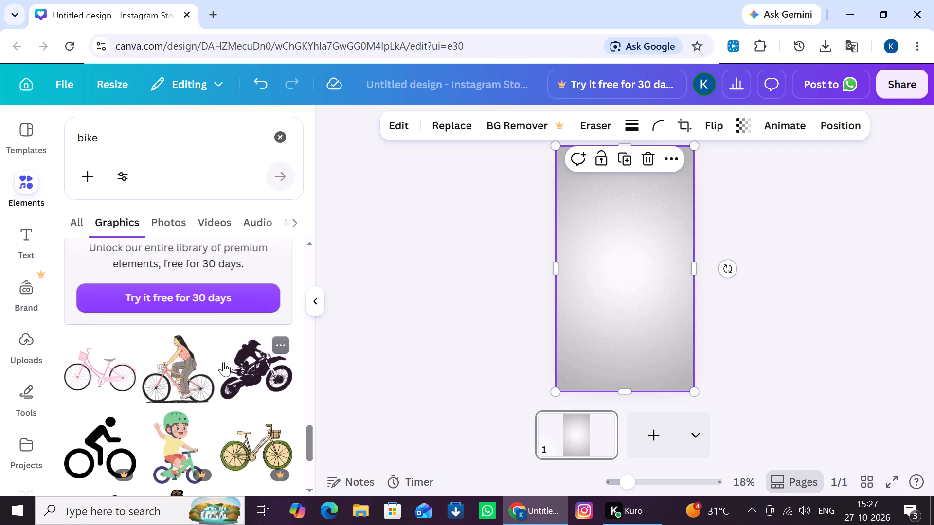
scroll(223, 362, "down", 2)
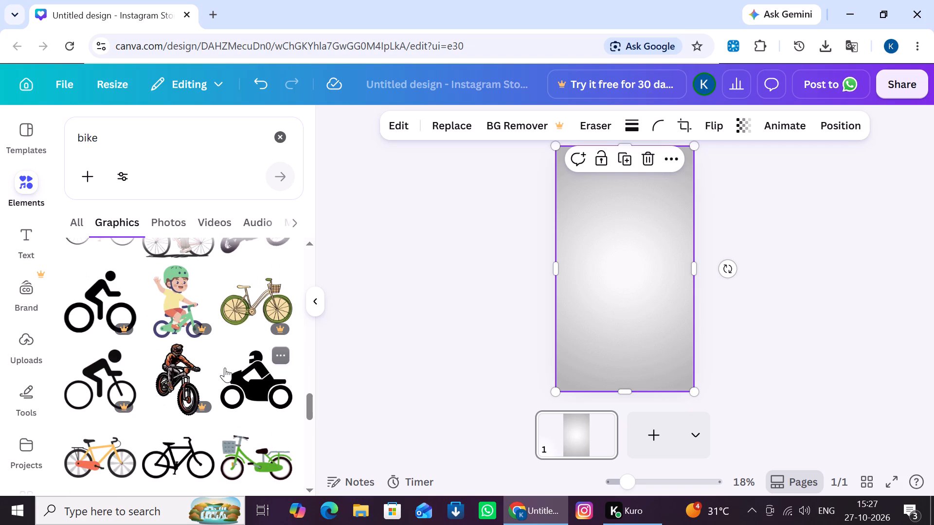
scroll(225, 367, "down", 2)
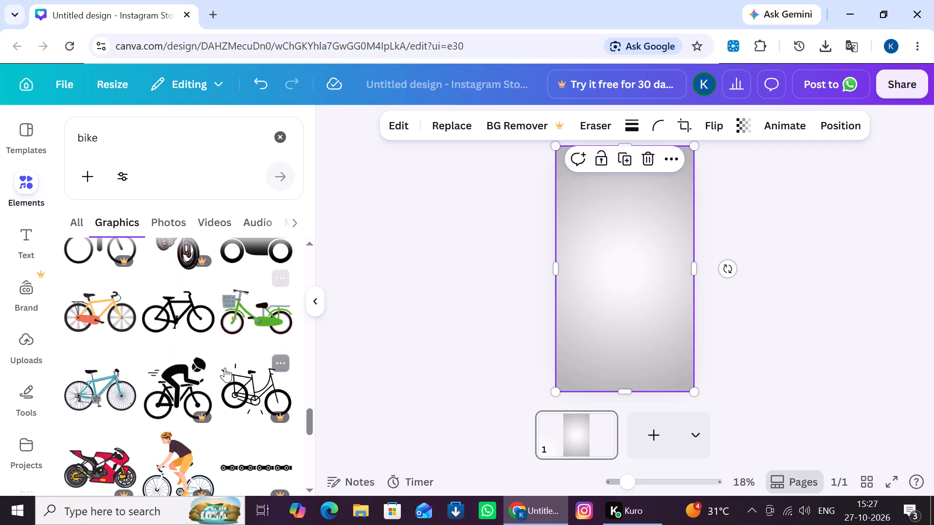
scroll(225, 367, "down", 1)
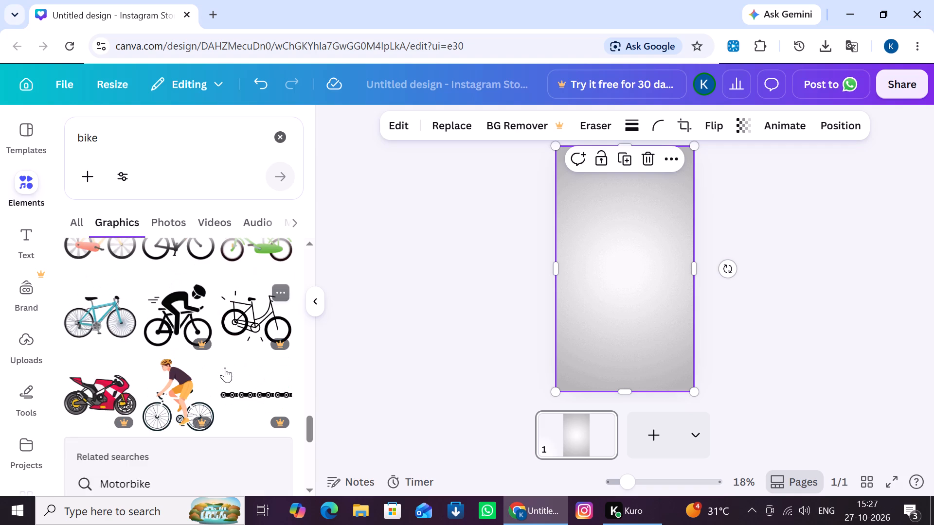
scroll(225, 367, "down", 4)
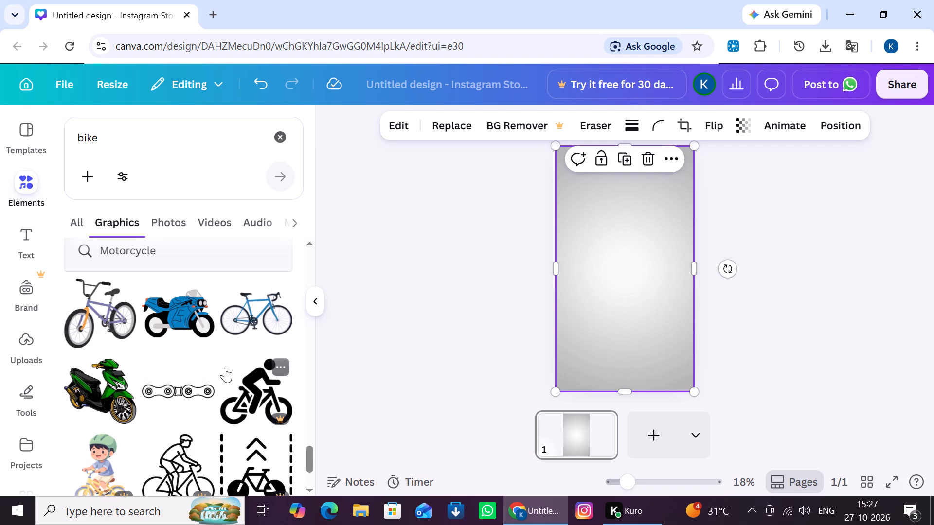
scroll(225, 367, "up", 7)
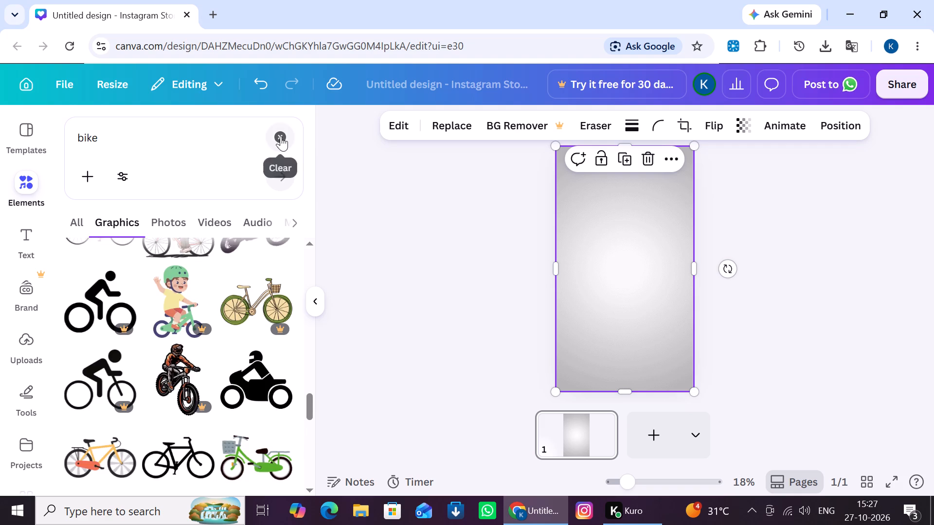
Replace the search term with "girl" and show all the matching graphics.
left_click(281, 136)
left_click(221, 137)
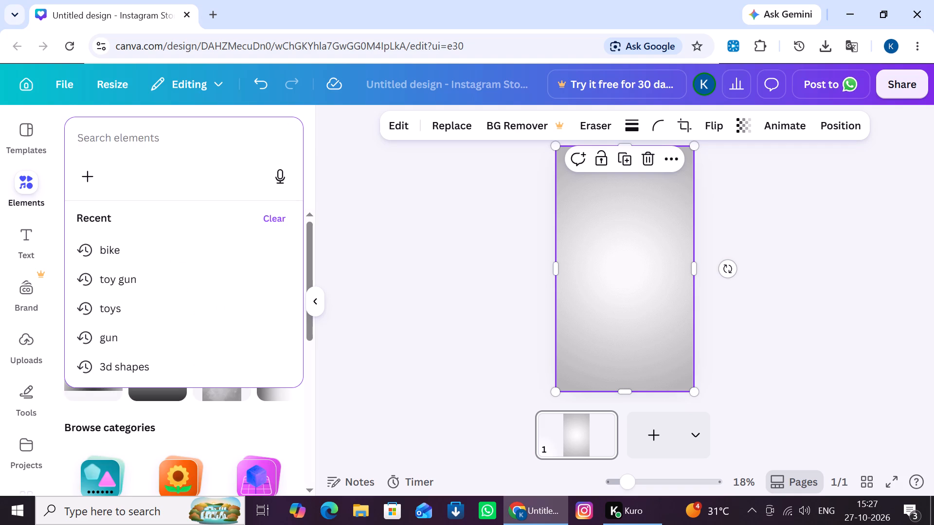
type("gi")
type("rl")
key("Return")
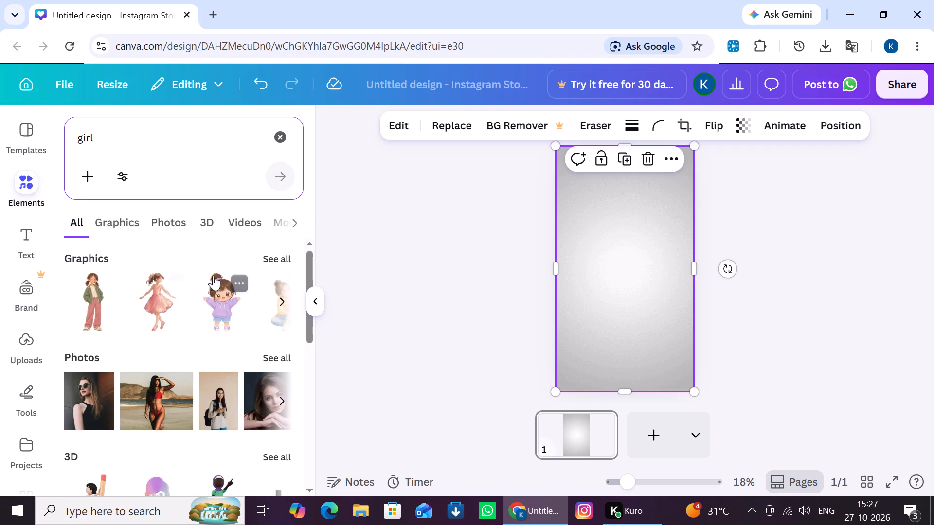
left_click(274, 253)
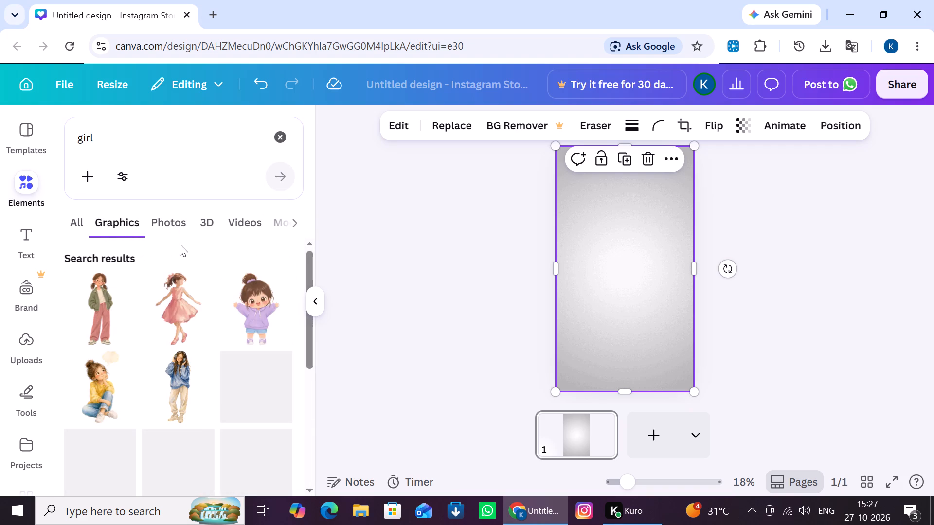
Add the graphic of the long-haired girl with white headphones and a blue sweater to the page.
scroll(176, 274, "down", 1)
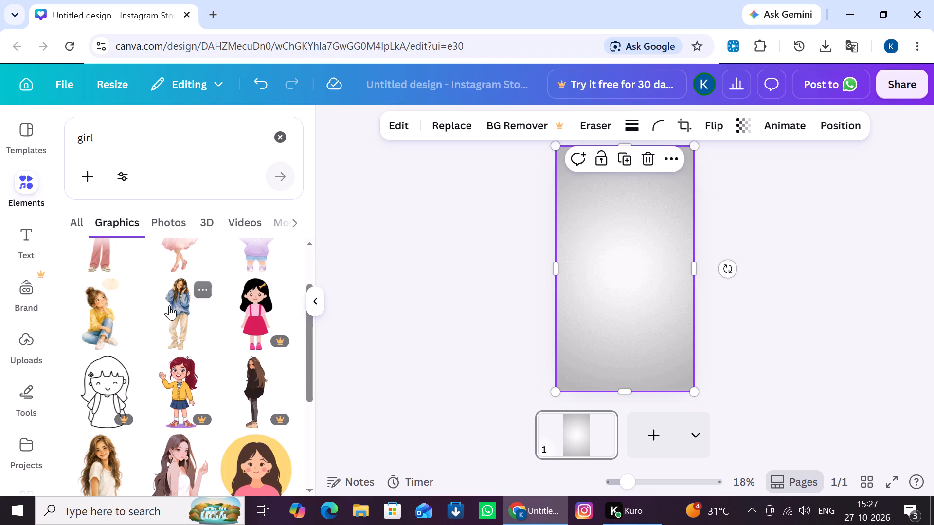
scroll(187, 332, "down", 2)
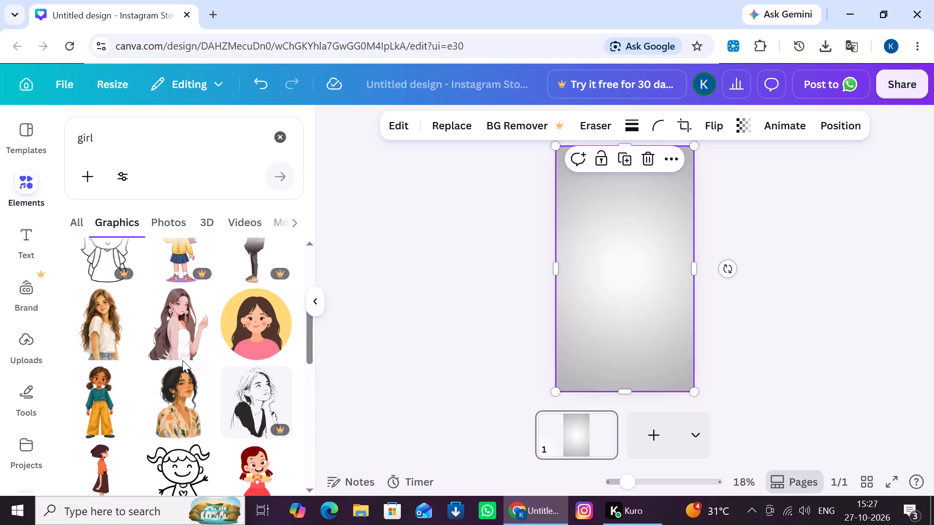
scroll(182, 360, "down", 3)
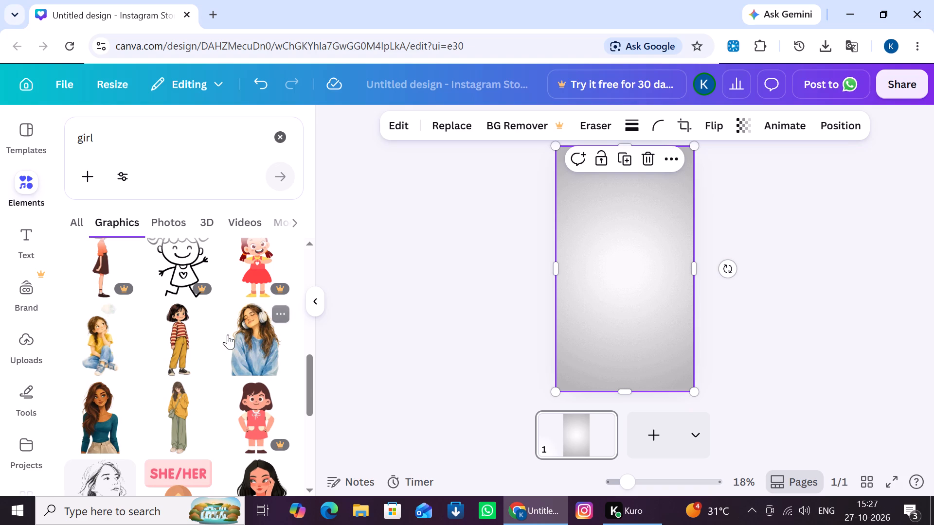
left_click(255, 339)
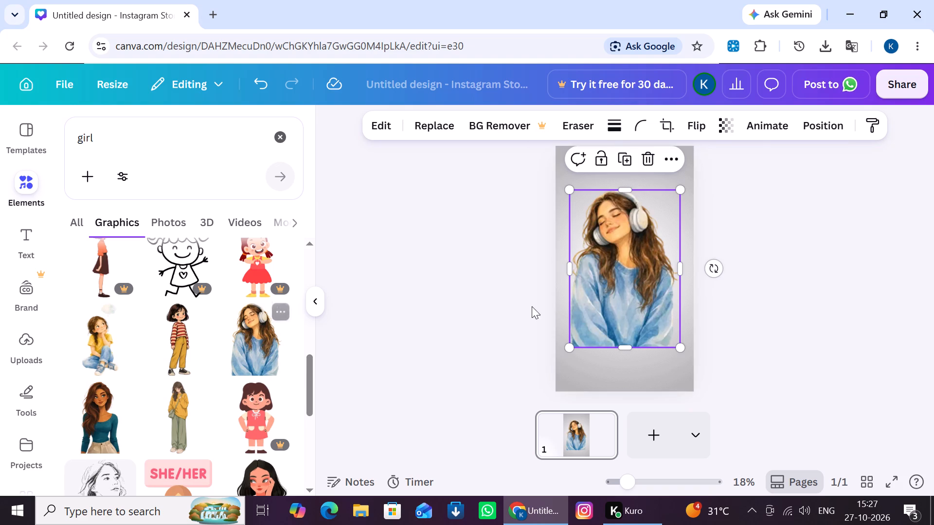
Enlarge and reposition the headphones girl so she spans the page width and reaches its bottom edge, then deselect her.
left_click_drag(603, 313, 604, 356)
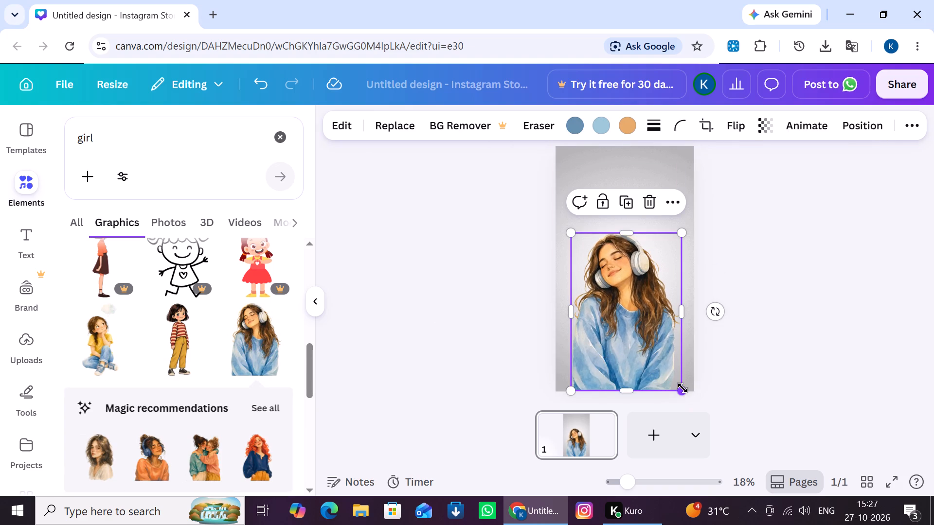
left_click_drag(683, 390, 701, 402)
left_click_drag(670, 366, 651, 315)
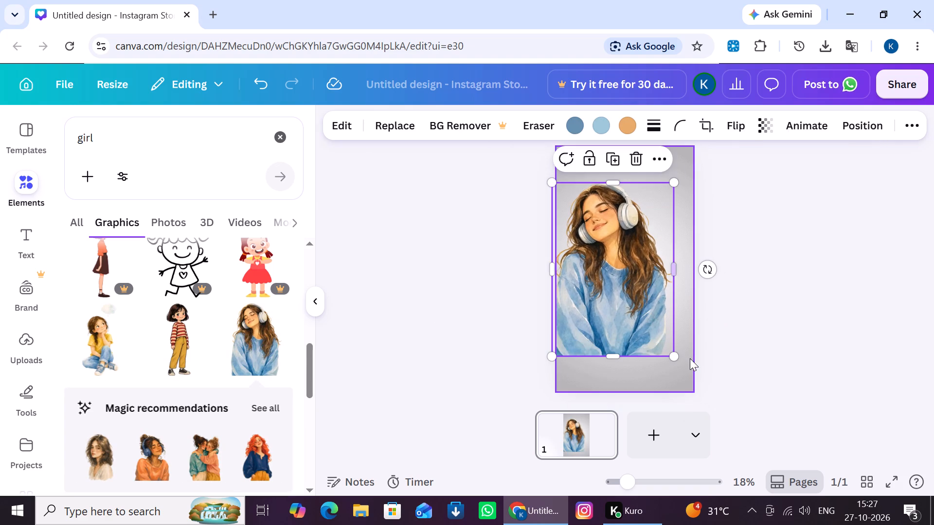
left_click_drag(675, 356, 710, 399)
left_click(725, 353)
Look through more of the girl graphics for another suitable element.
scroll(177, 334, "down", 1)
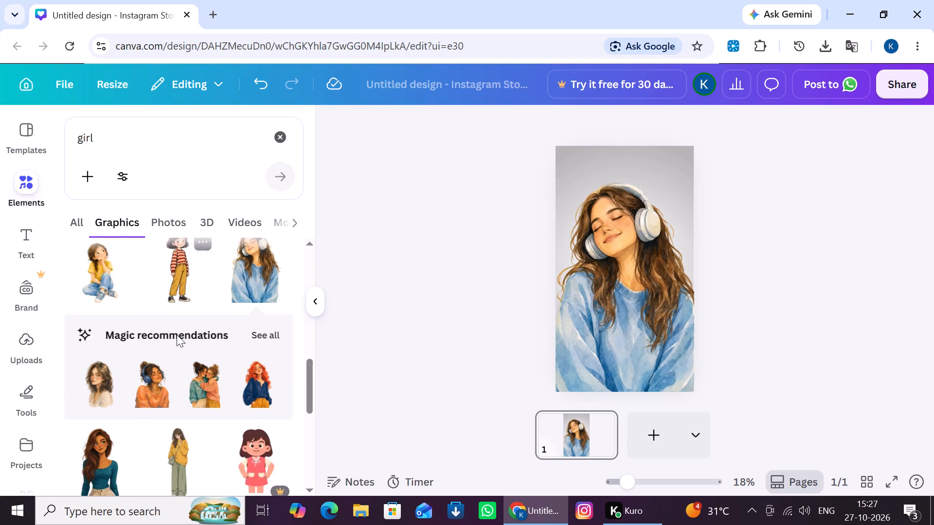
scroll(177, 334, "down", 1)
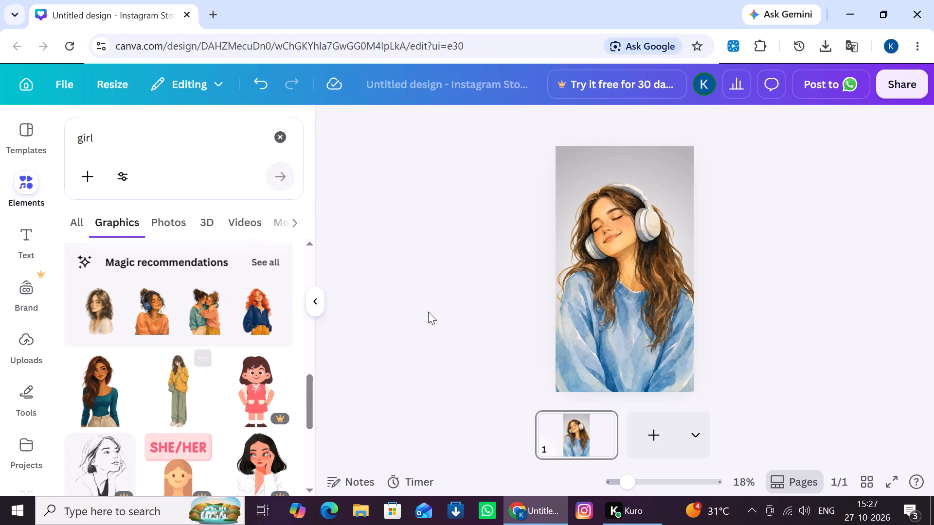
scroll(118, 365, "down", 1)
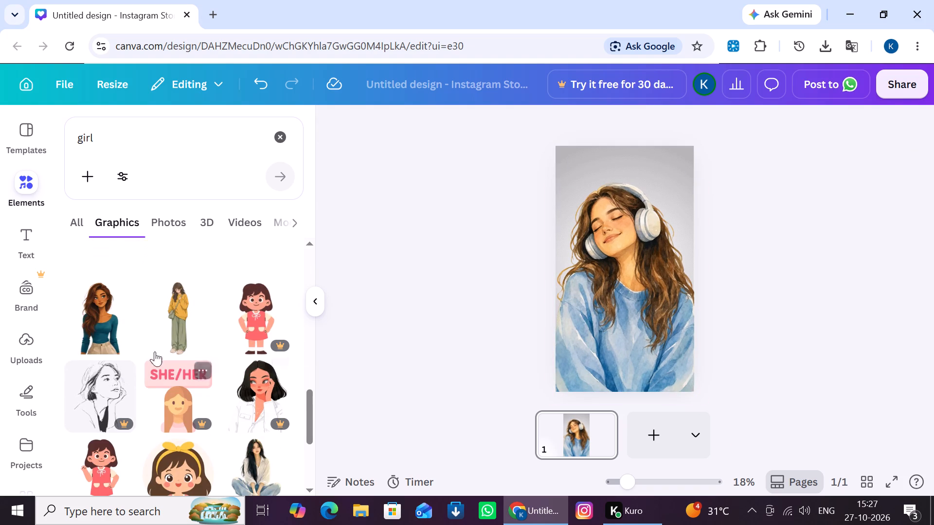
scroll(189, 323, "down", 3)
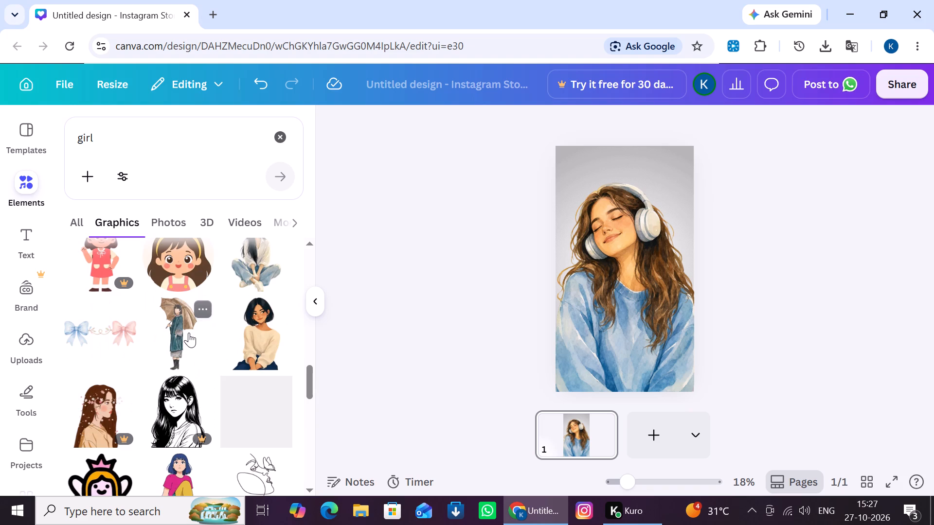
scroll(189, 332, "down", 4)
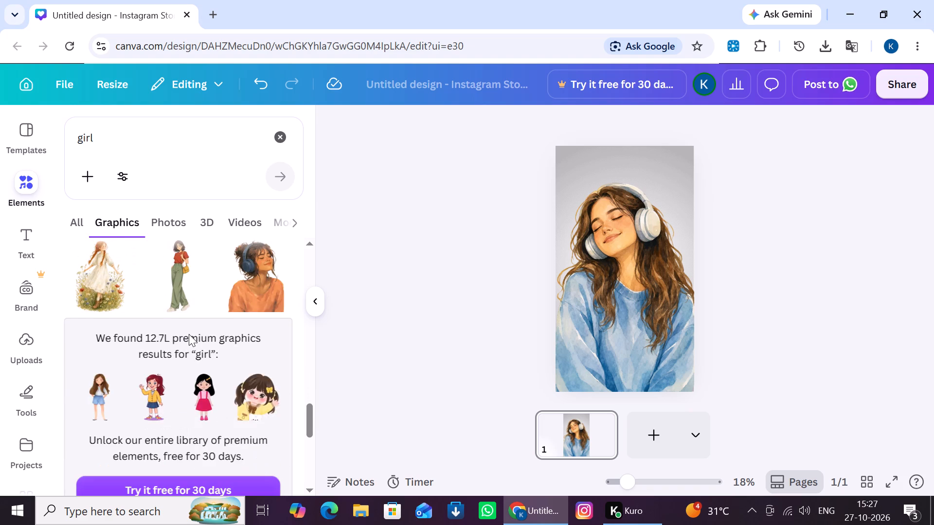
scroll(189, 334, "down", 2)
scroll(189, 334, "up", 2)
scroll(189, 334, "down", 4)
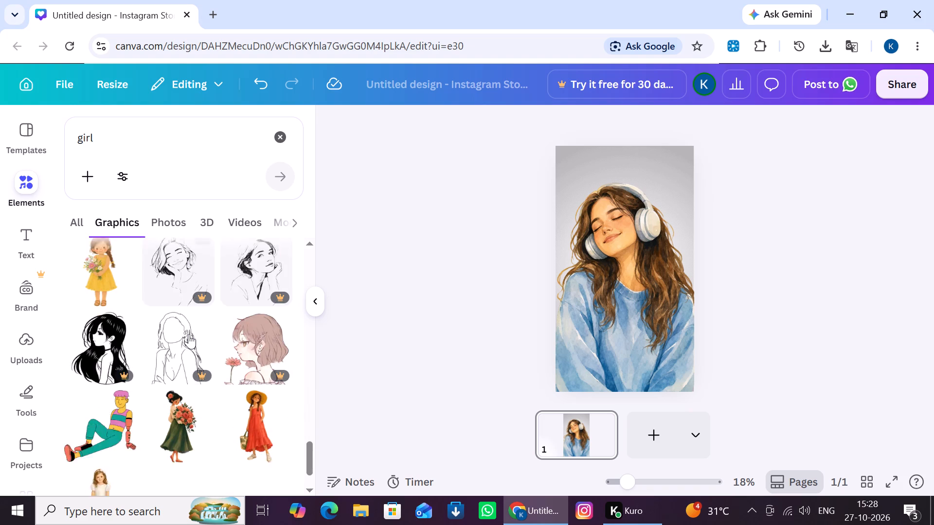
scroll(189, 334, "down", 3)
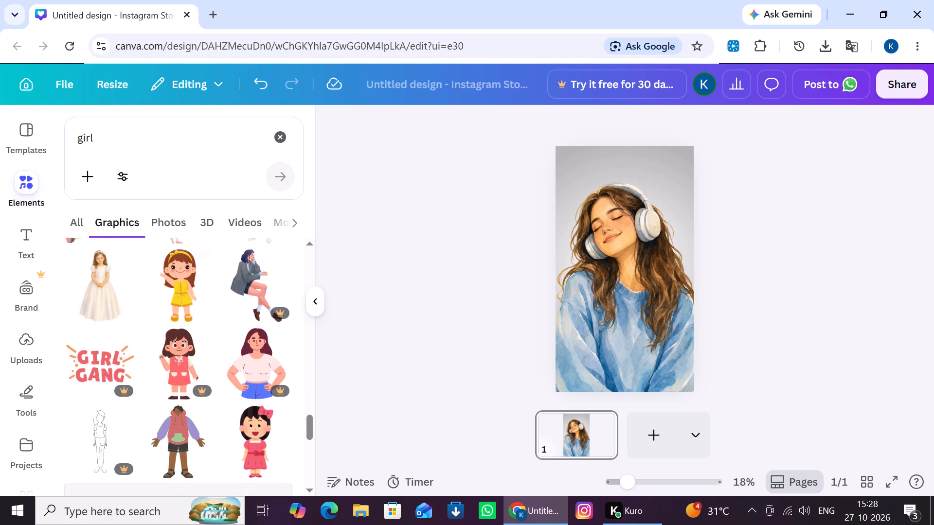
Search the graphics for "aesthetic flowers girl" using the recent search term.
left_click_drag(168, 134, 47, 159)
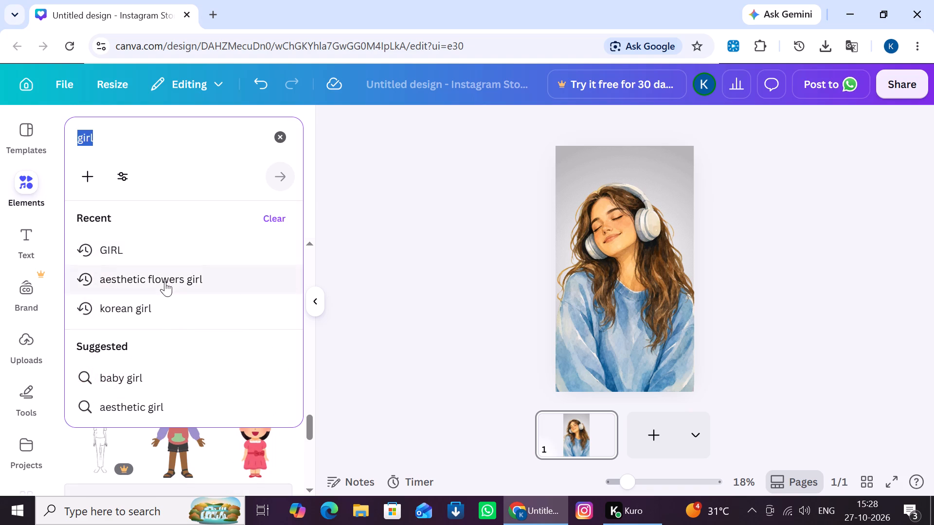
left_click(165, 281)
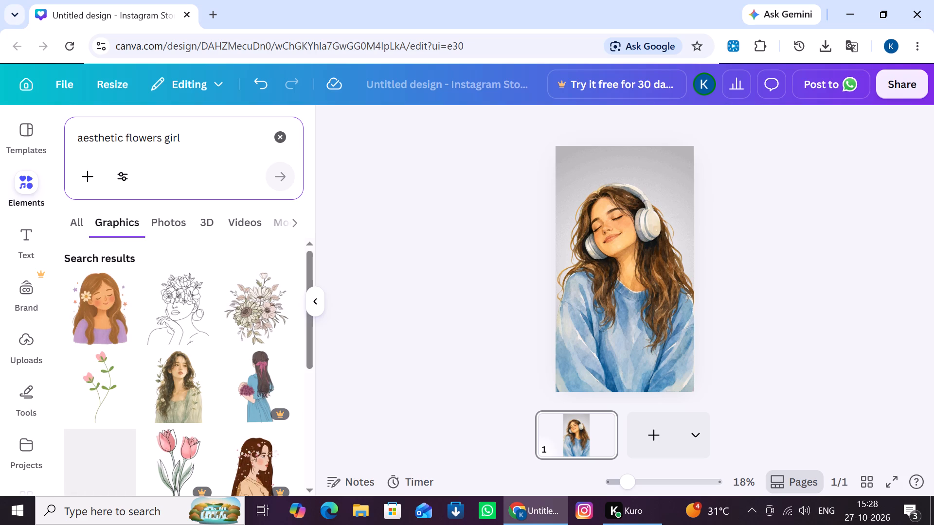
Shorten the search term to "aesthetic flowers" and show results from all element categories.
left_click(204, 130)
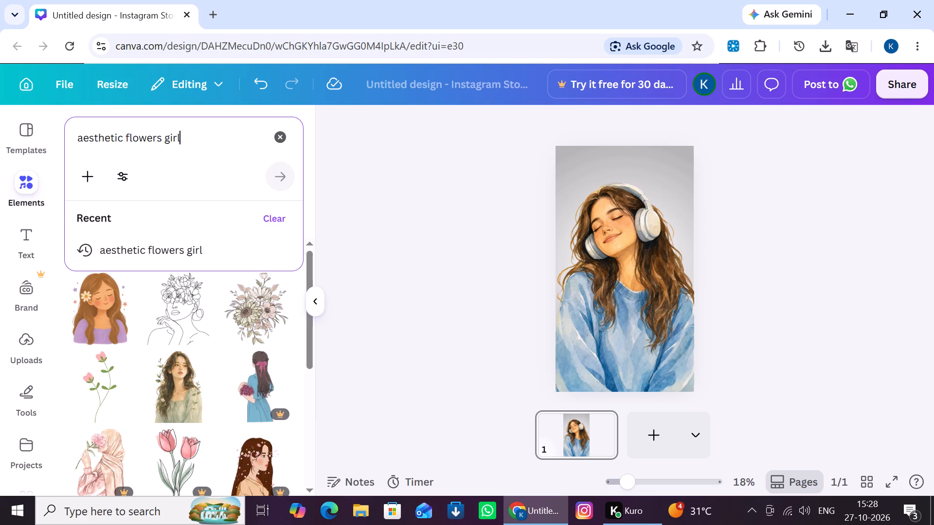
key("BackSpace")
key("BackSpace")
key("BackSpace")
key("BackSpace")
key("BackSpace")
key("Return")
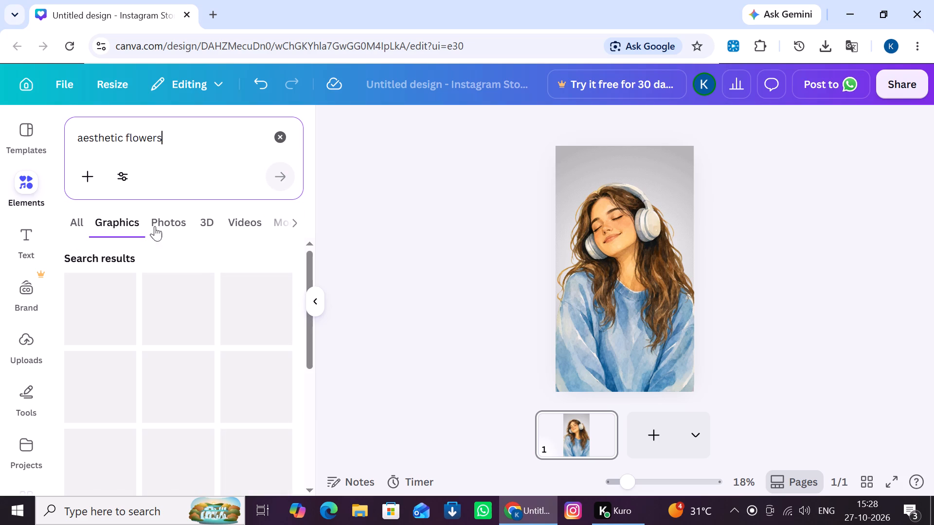
left_click(73, 230)
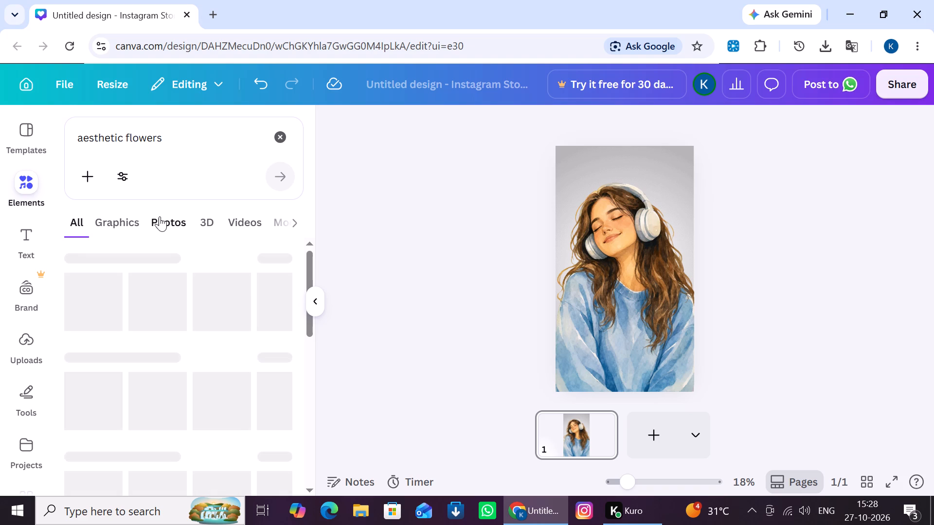
Clear the element search and run the recent "aesthetic flowers" search again.
left_click(132, 181)
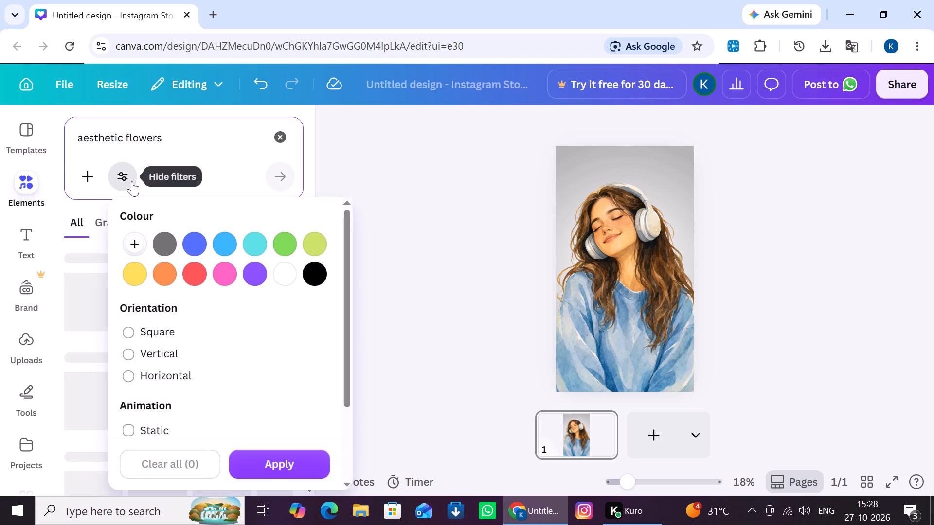
left_click(132, 181)
left_click(283, 137)
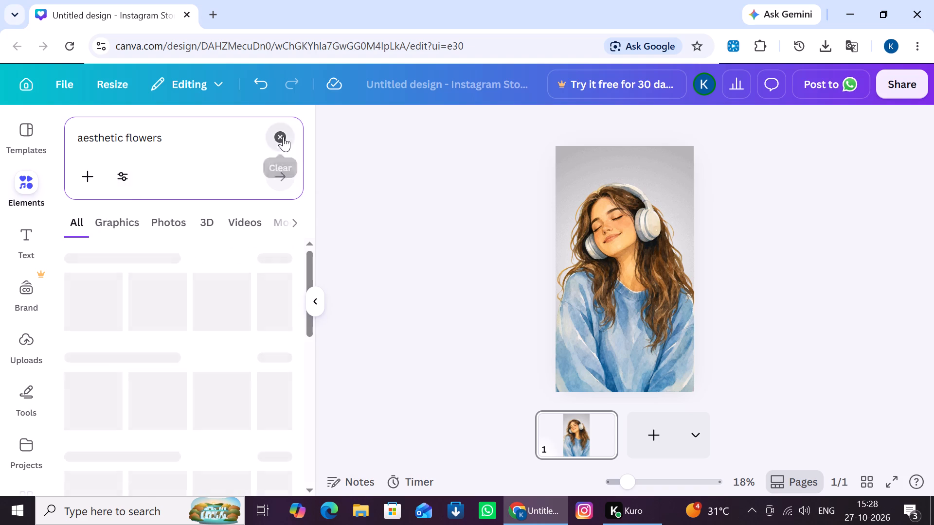
left_click(114, 145)
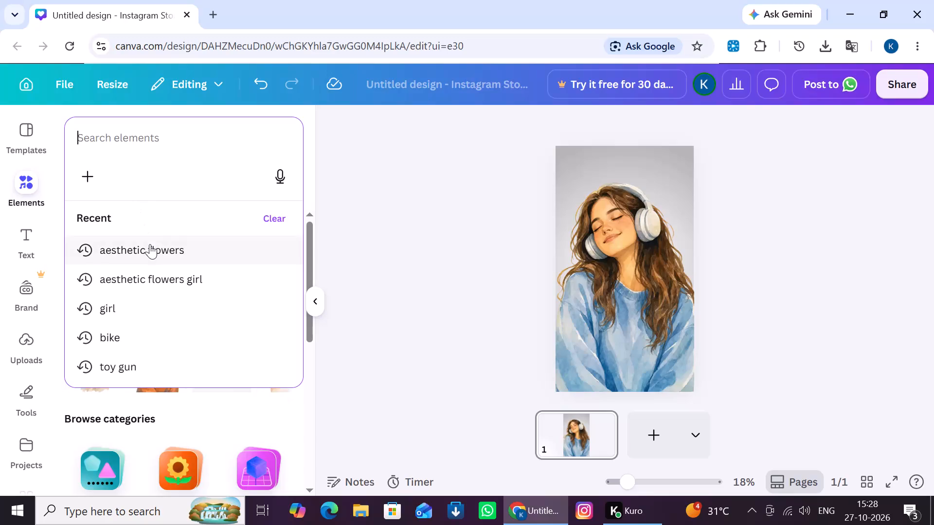
left_click(150, 245)
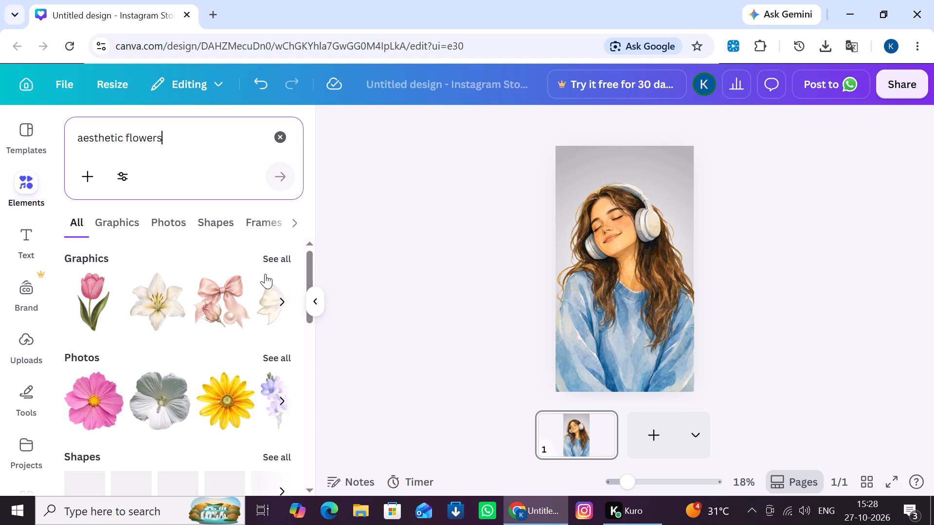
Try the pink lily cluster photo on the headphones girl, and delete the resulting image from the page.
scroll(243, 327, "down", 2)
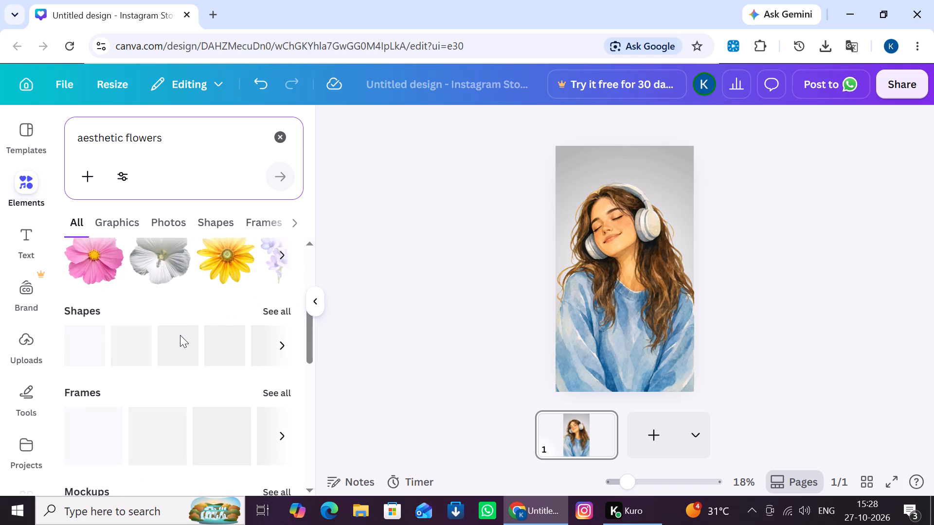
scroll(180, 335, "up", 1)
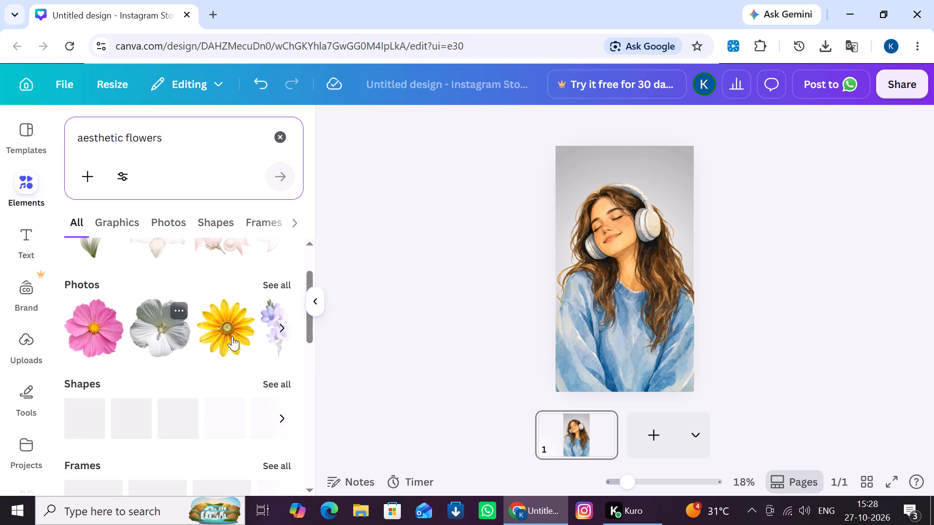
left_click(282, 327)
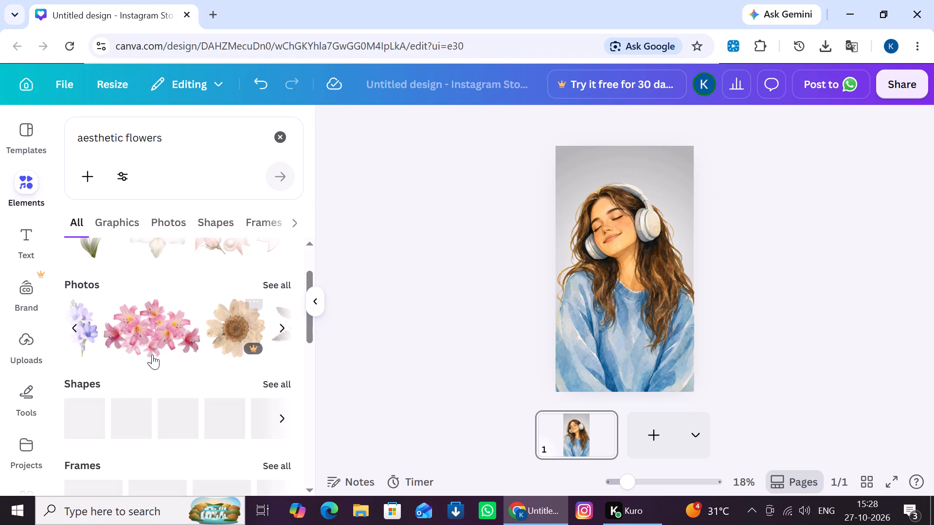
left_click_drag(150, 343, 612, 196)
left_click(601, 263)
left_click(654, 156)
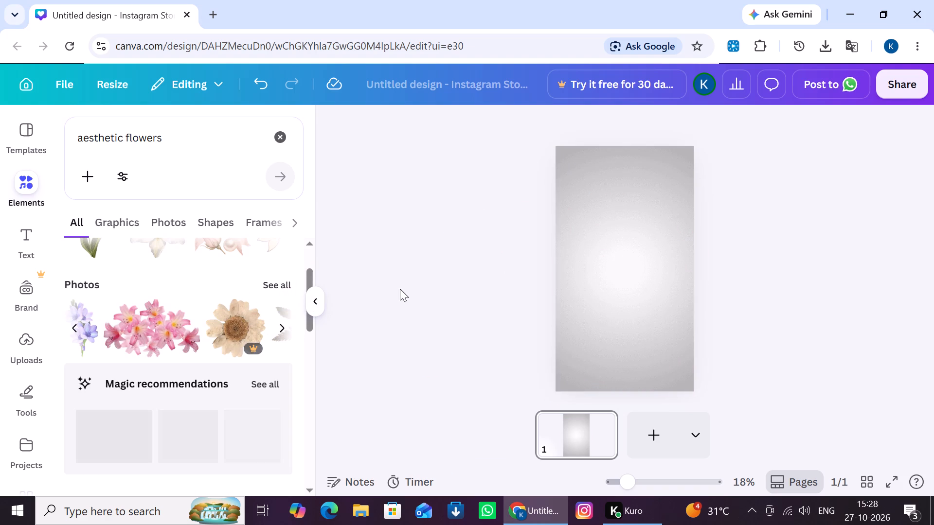
Look through the aesthetic flowers results across graphics, photos, shapes, videos and 3D, and clear the search.
left_click(130, 219)
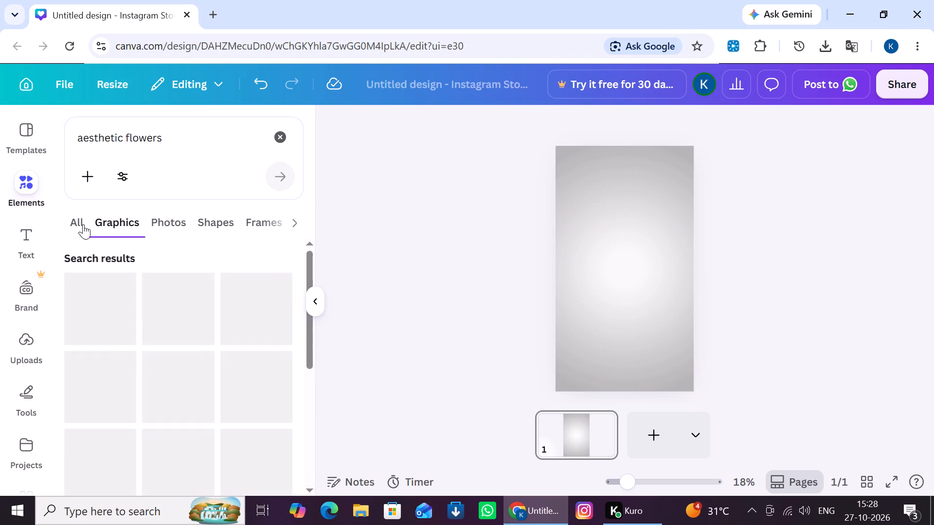
left_click(83, 224)
scroll(124, 289, "up", 4)
scroll(149, 313, "down", 2)
scroll(149, 313, "up", 1)
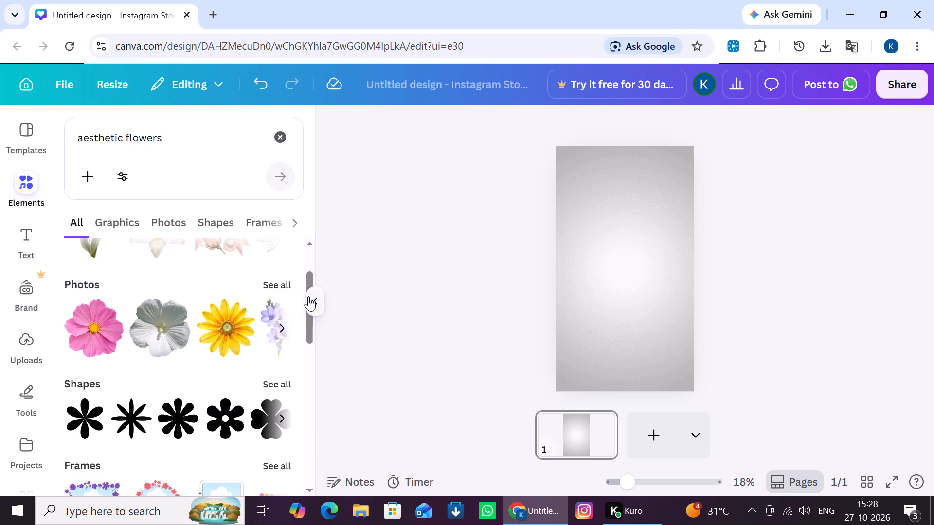
left_click_drag(308, 280, 318, 230)
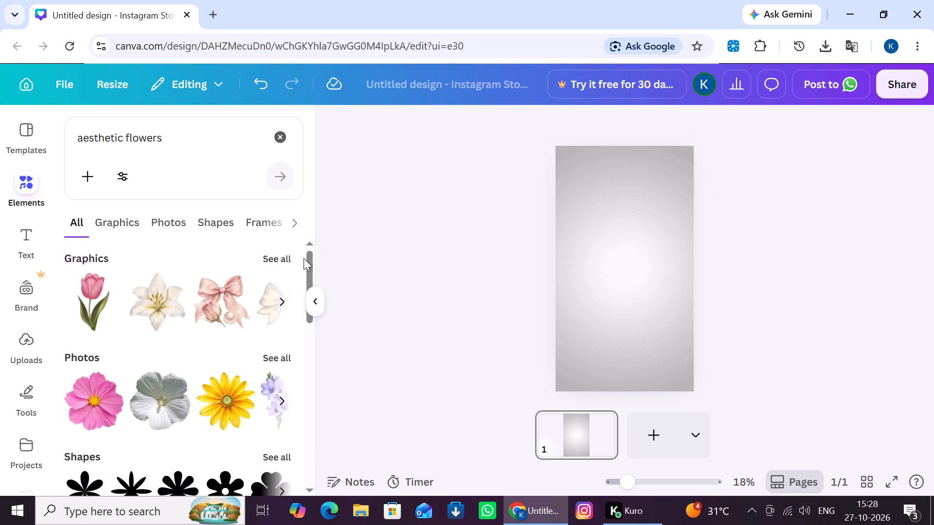
left_click_drag(307, 257, 305, 395)
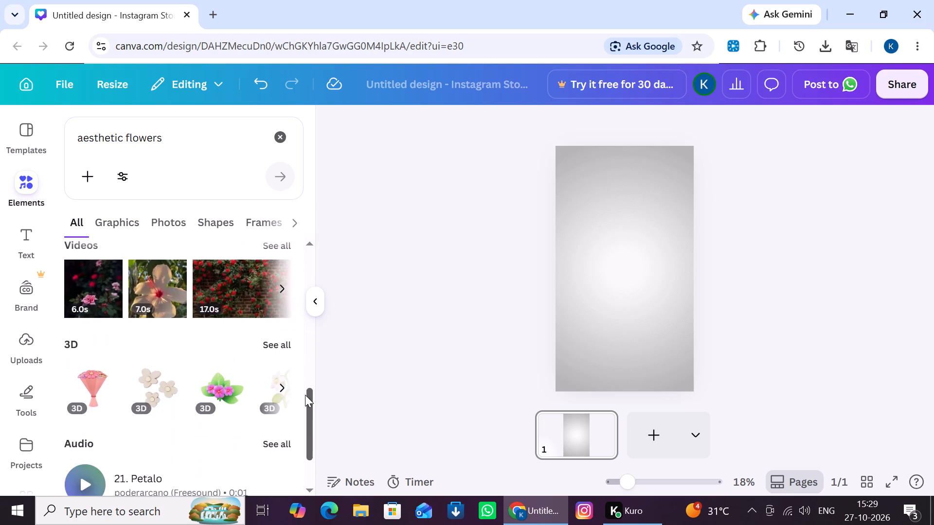
left_click_drag(305, 395, 316, 133)
left_click(277, 137)
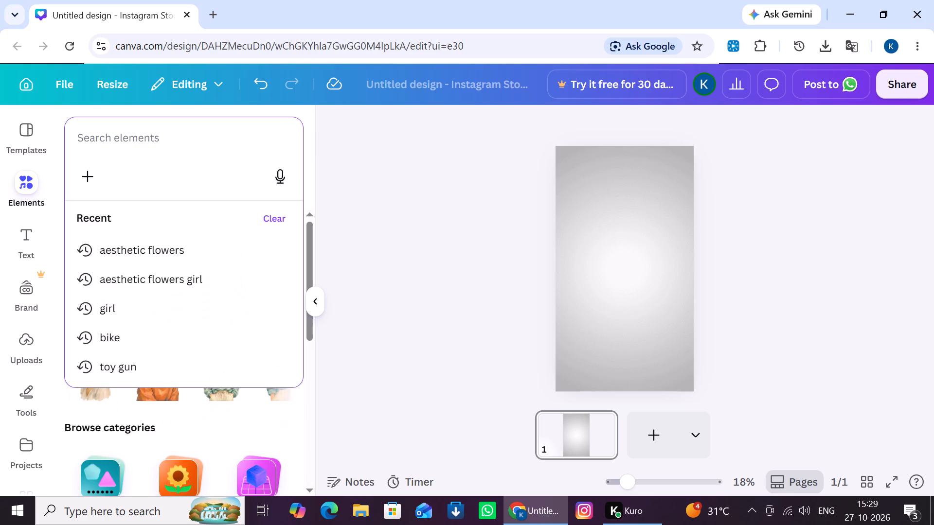
left_click(261, 155)
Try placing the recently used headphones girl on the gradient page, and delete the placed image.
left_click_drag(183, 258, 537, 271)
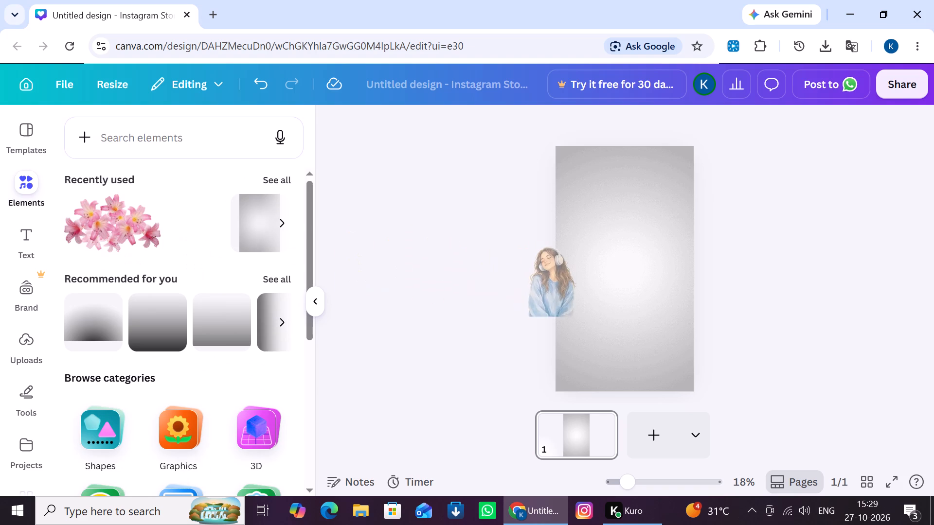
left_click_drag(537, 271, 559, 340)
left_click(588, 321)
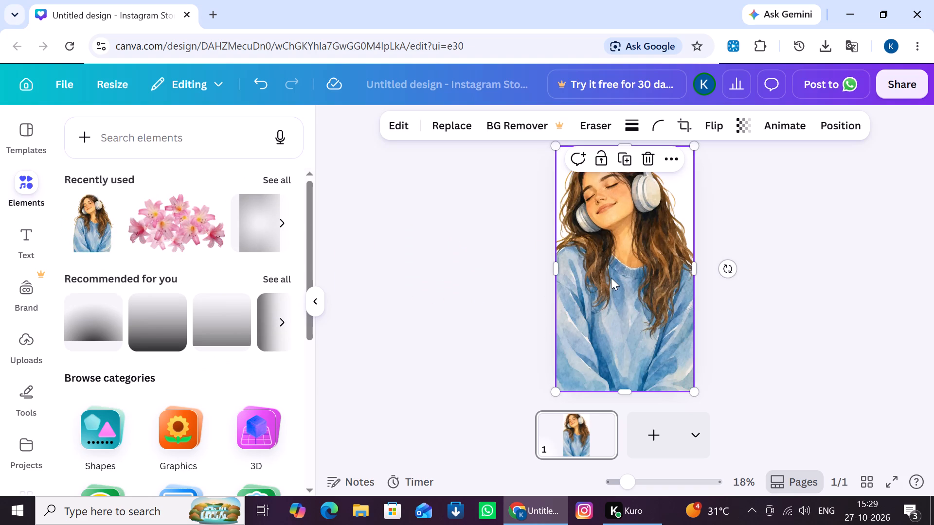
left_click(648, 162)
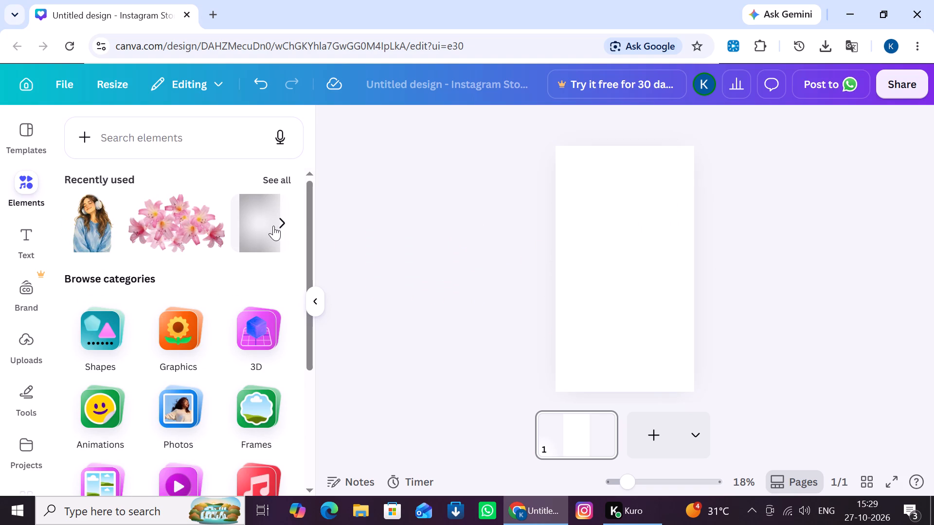
Add the recently used grey radial gradient to the blank page and enlarge it to cover the whole page.
left_click(272, 226)
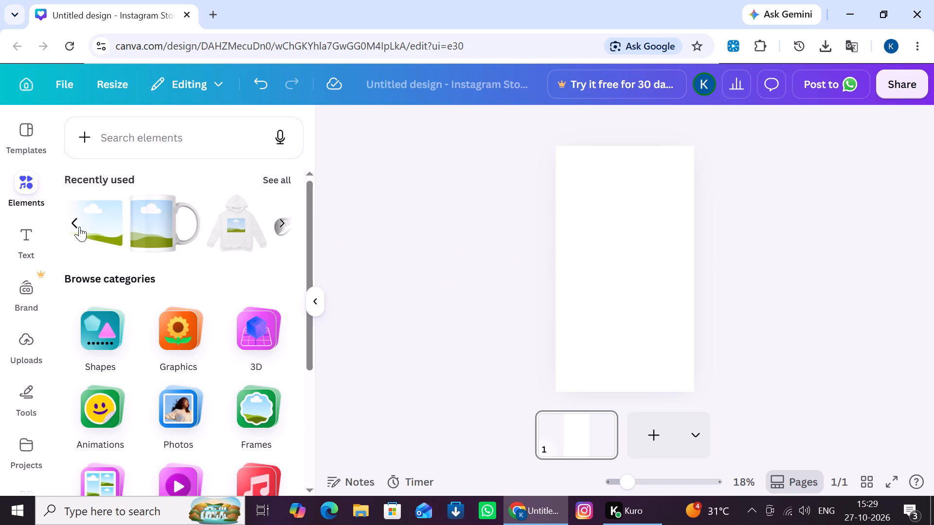
left_click(79, 227)
left_click_drag(245, 230, 586, 273)
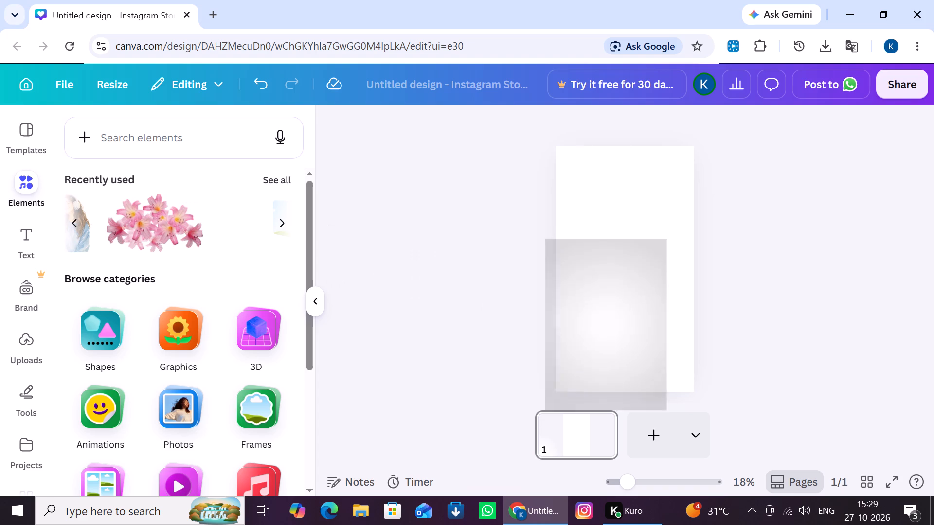
left_click_drag(586, 273, 607, 227)
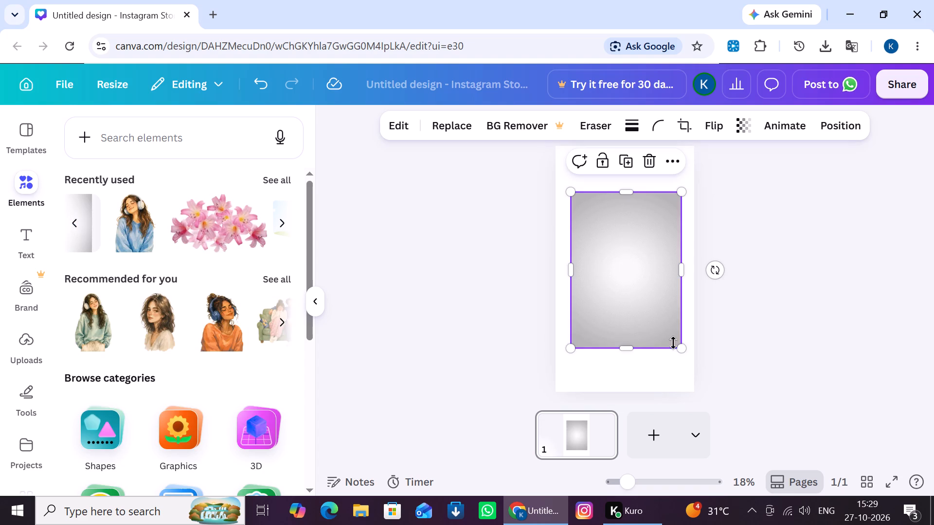
left_click_drag(681, 348, 702, 420)
left_click_drag(660, 363, 639, 331)
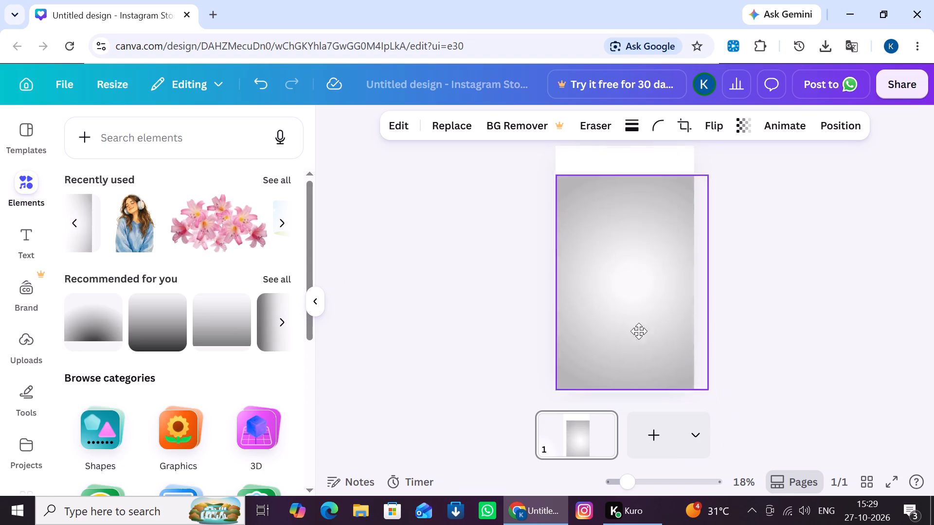
left_click_drag(639, 331, 629, 309)
left_click_drag(692, 354, 704, 429)
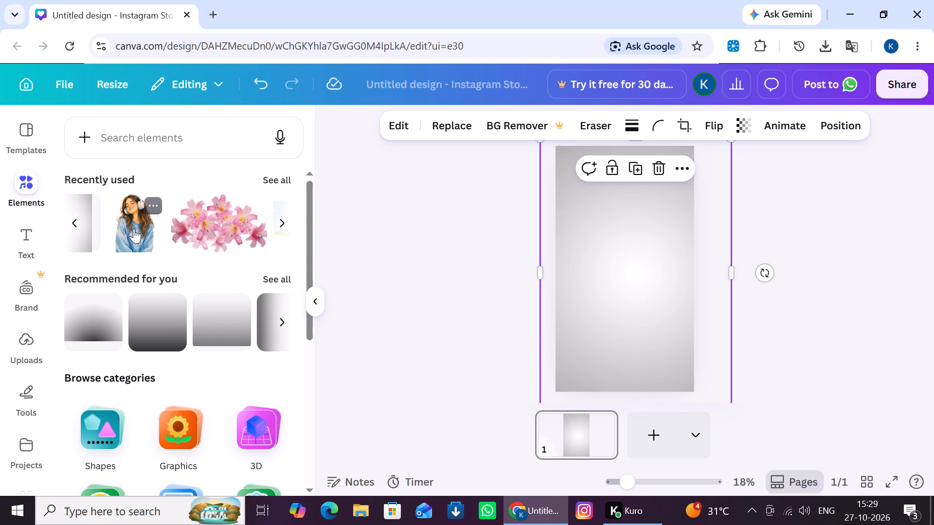
Add the headphones girl over the gradient, lower her and enlarge her to reach the page's bottom and right edges.
left_click(134, 228)
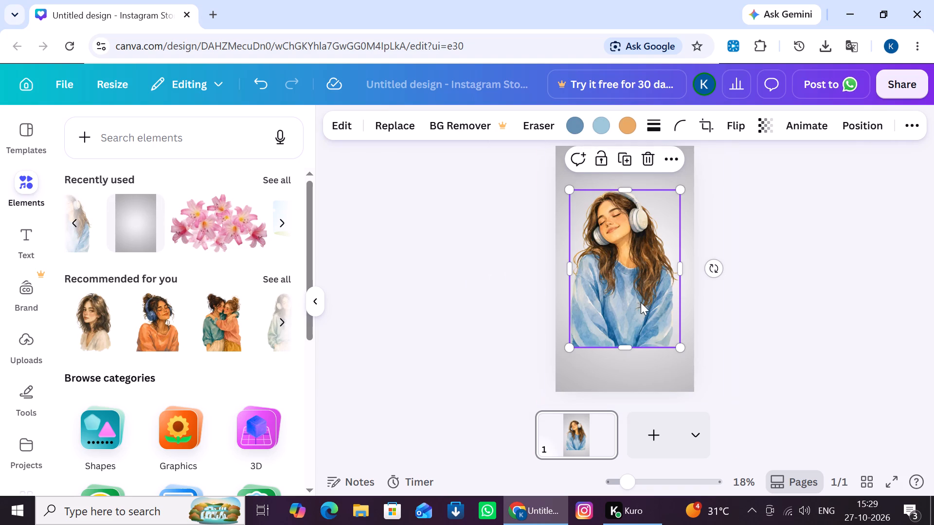
left_click_drag(641, 302, 638, 337)
left_click_drag(677, 378, 688, 389)
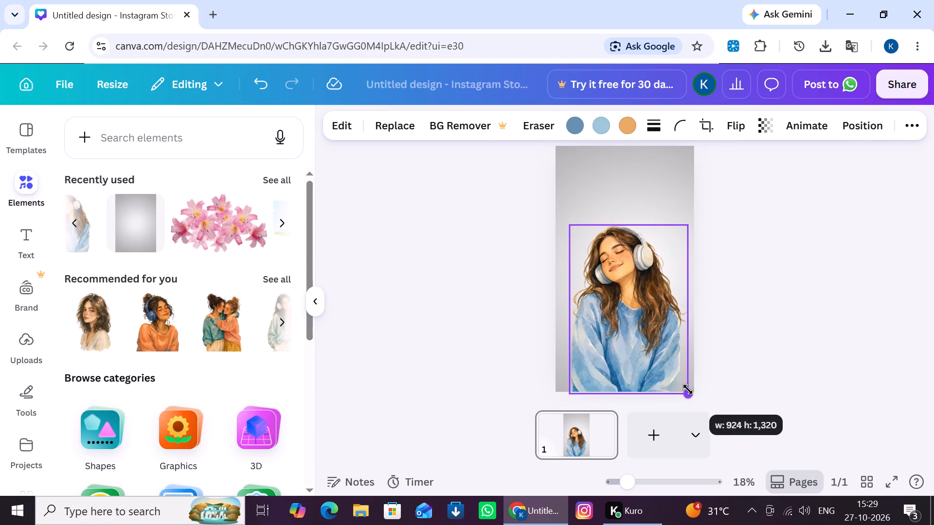
left_click_drag(688, 389, 691, 398)
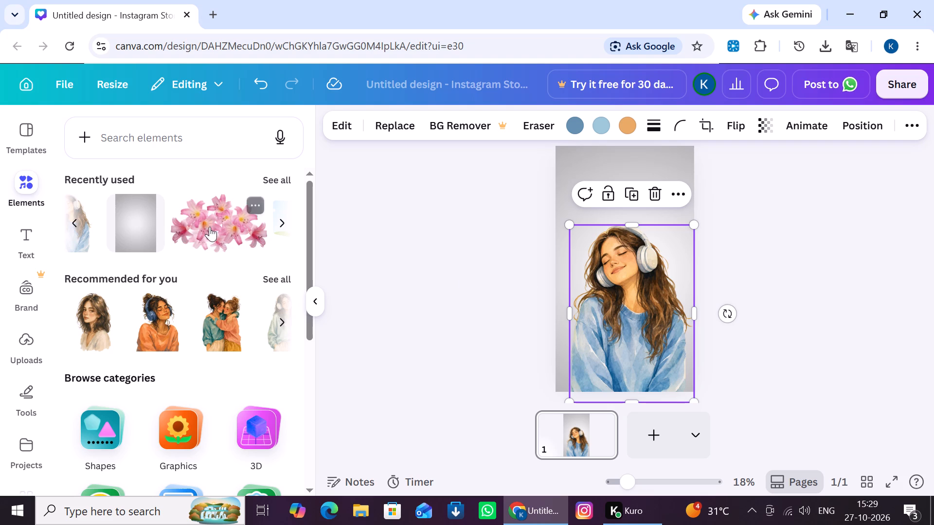
Add a second copy of the headphones girl and position it above the first, shifted slightly towards the page's right edge.
left_click(73, 226)
left_click(73, 226)
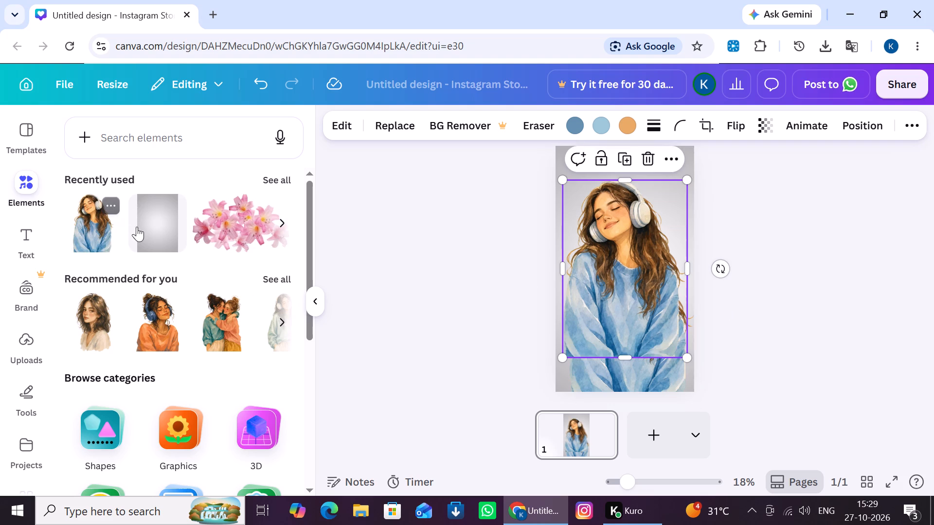
left_click_drag(598, 294, 607, 302)
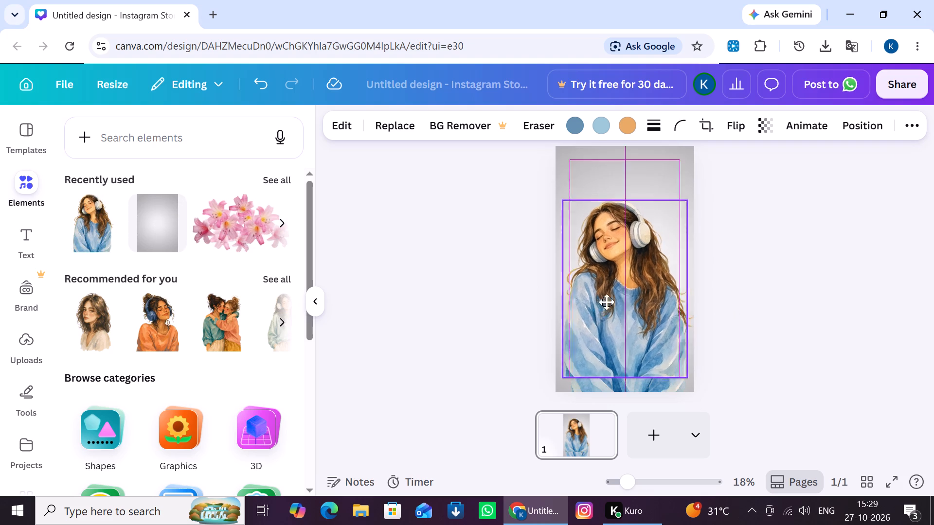
left_click_drag(607, 302, 608, 284)
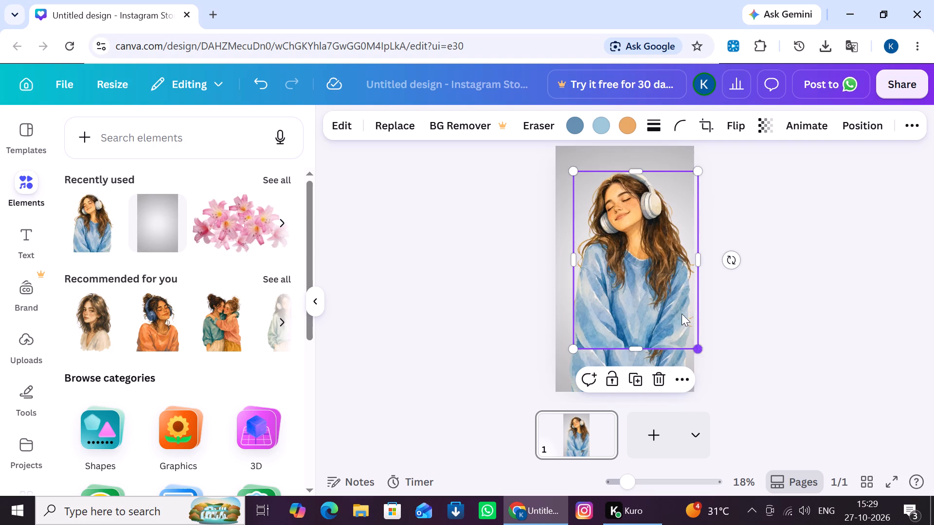
Set the transparency of the upper headphones girl copy to 28.
left_click(769, 121)
left_click_drag(782, 179, 708, 183)
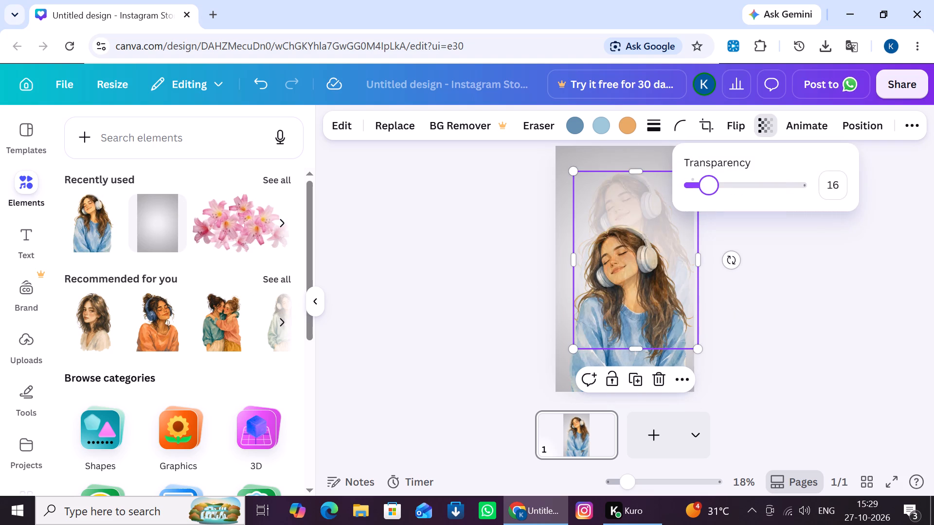
left_click_drag(708, 183, 720, 194)
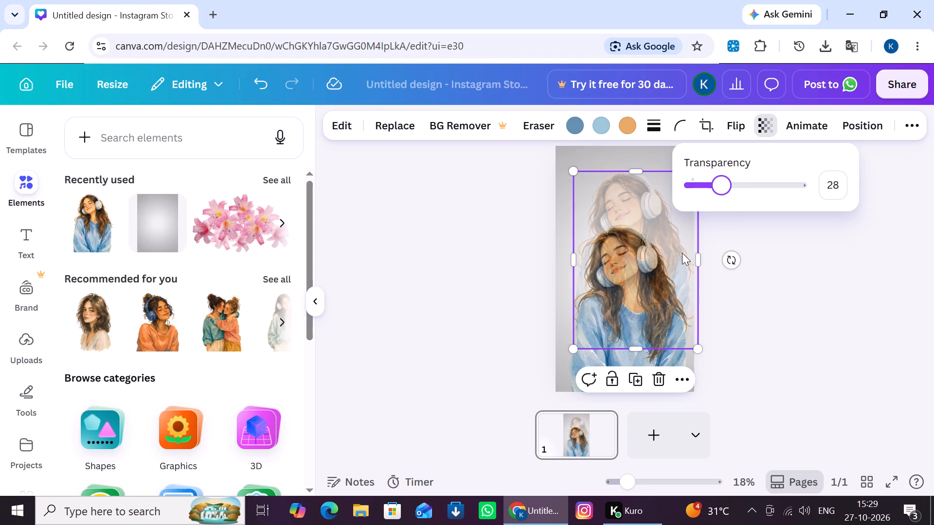
left_click(485, 295)
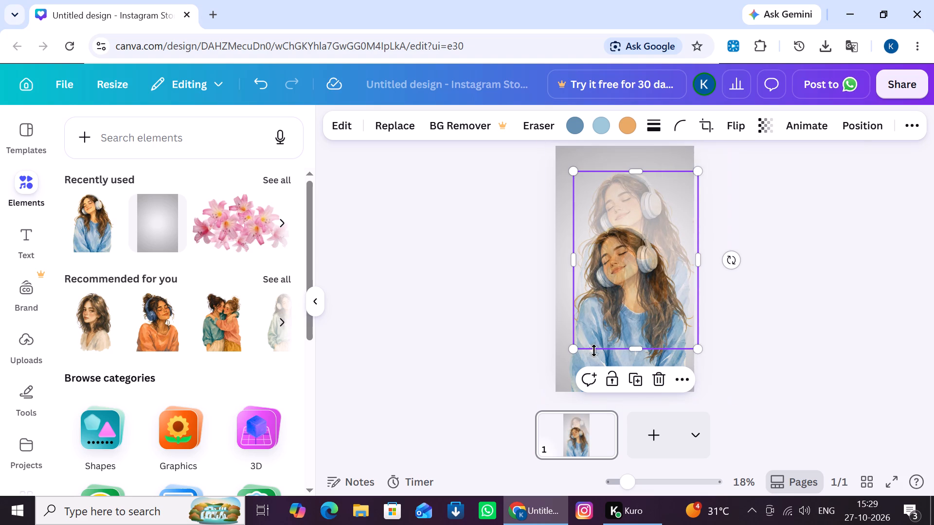
Bring the lower, fully opaque headphones girl to the front of the faded copy and deselect her.
left_click(602, 360)
left_click(681, 202)
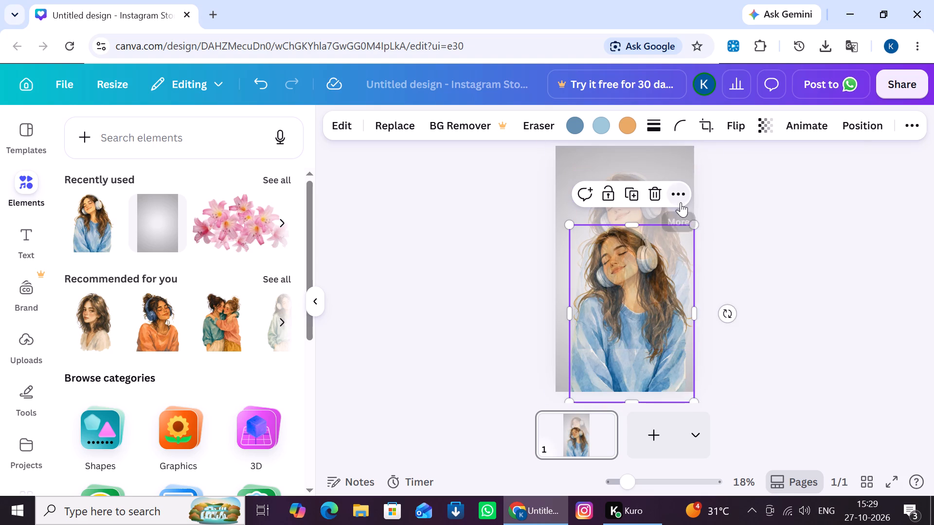
left_click(736, 362)
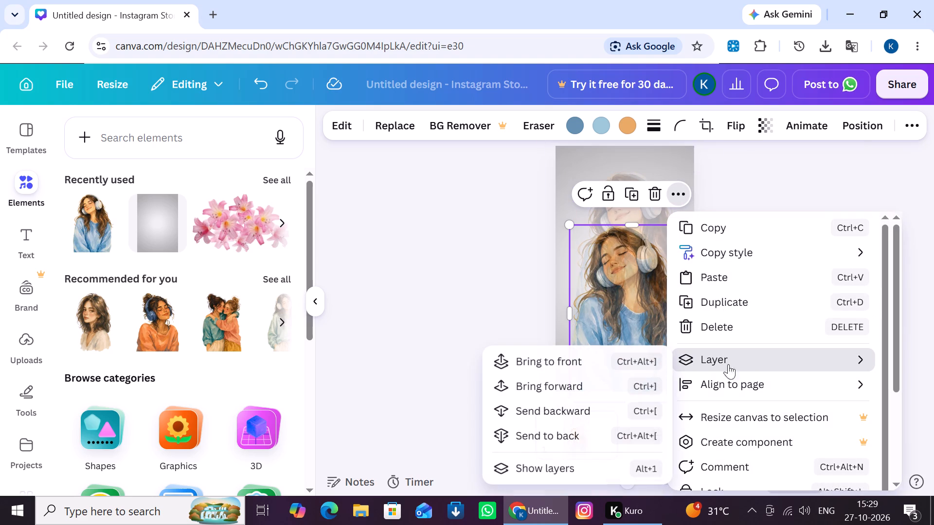
left_click(631, 366)
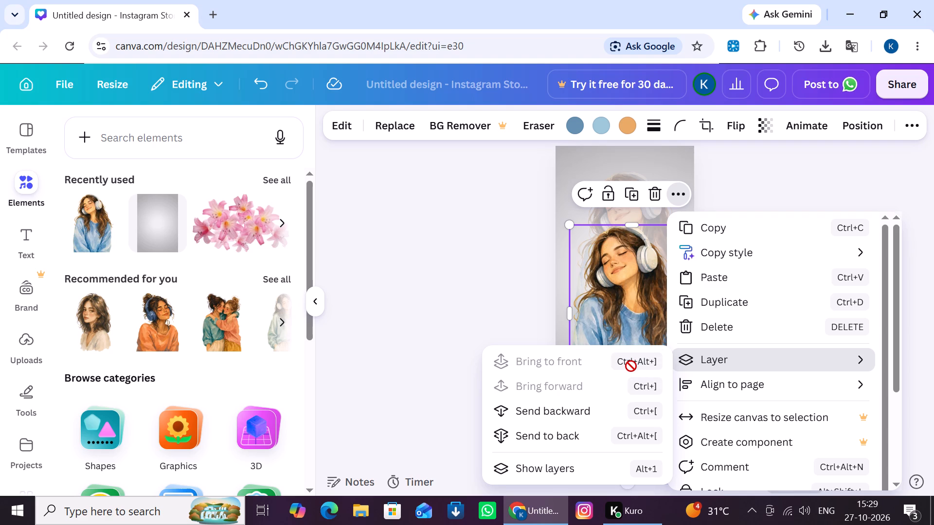
left_click(400, 297)
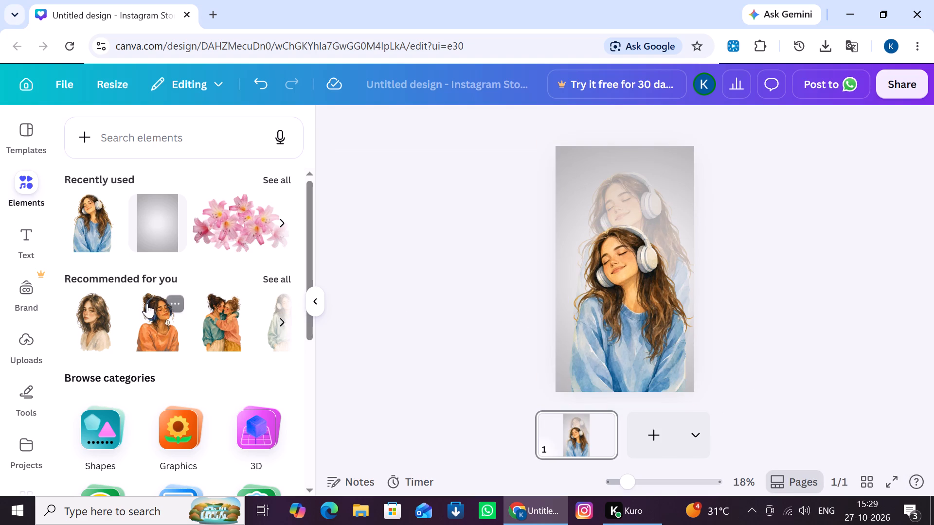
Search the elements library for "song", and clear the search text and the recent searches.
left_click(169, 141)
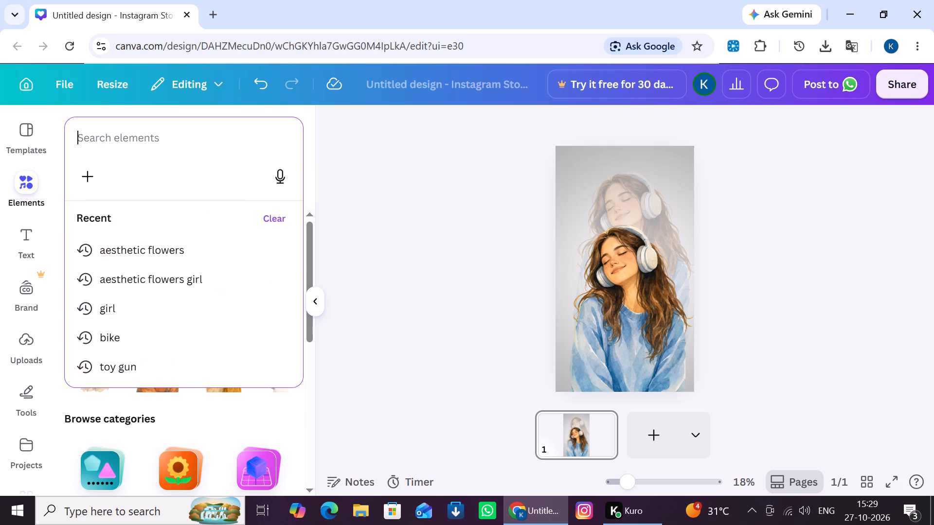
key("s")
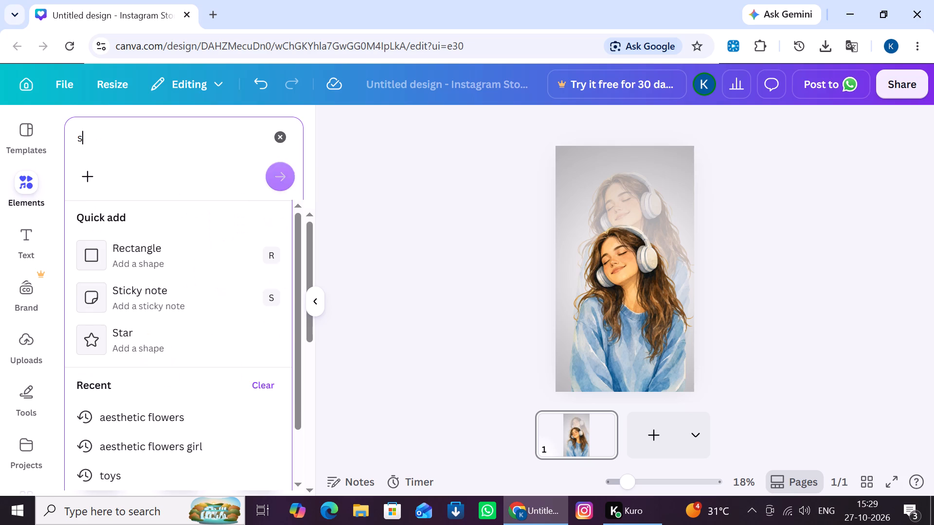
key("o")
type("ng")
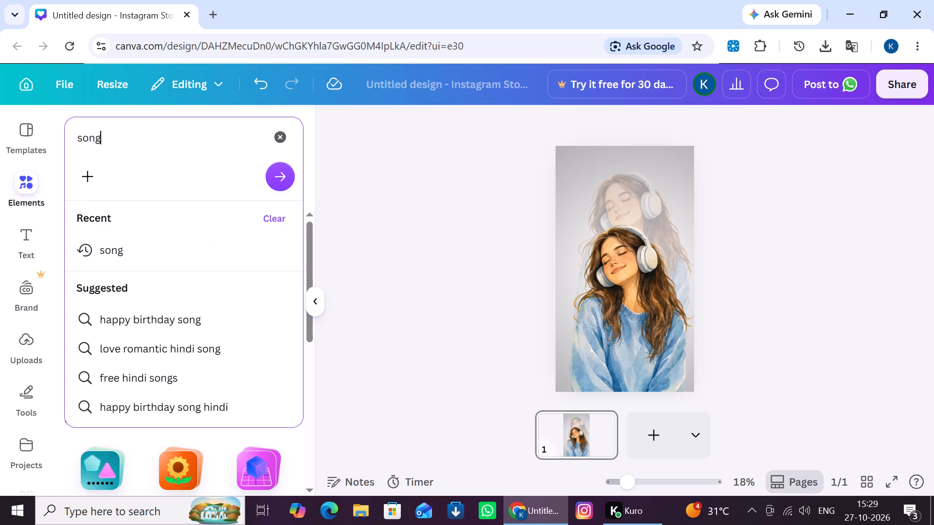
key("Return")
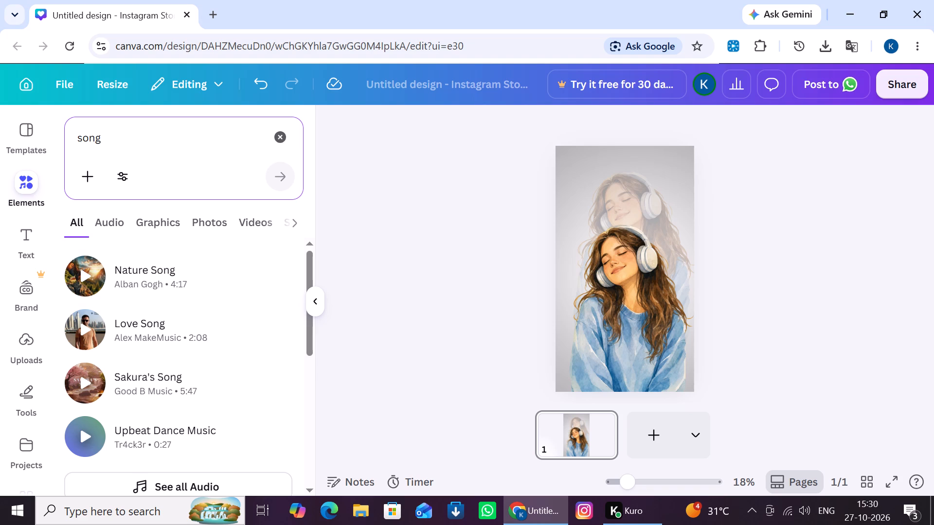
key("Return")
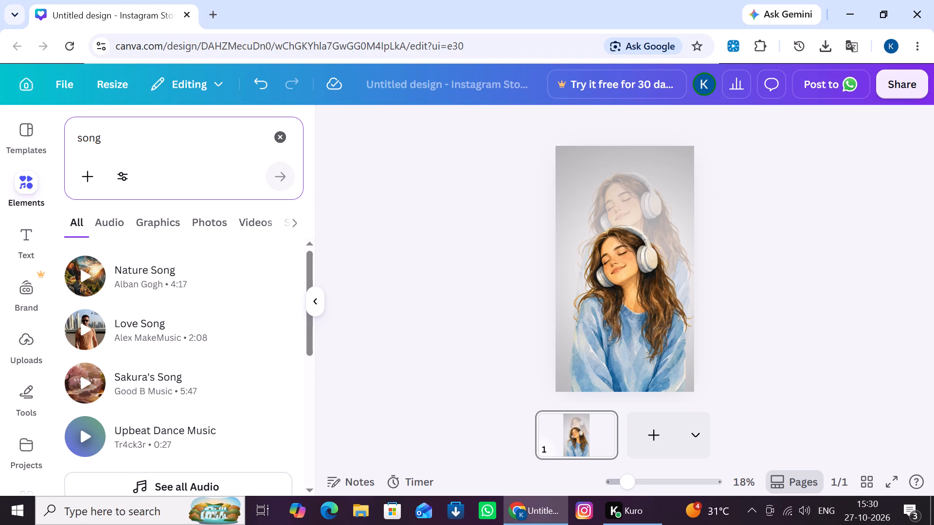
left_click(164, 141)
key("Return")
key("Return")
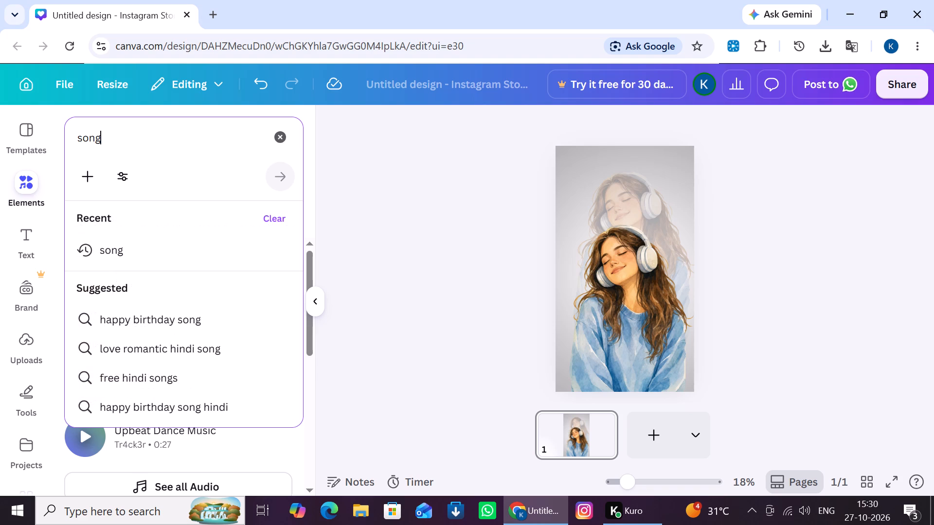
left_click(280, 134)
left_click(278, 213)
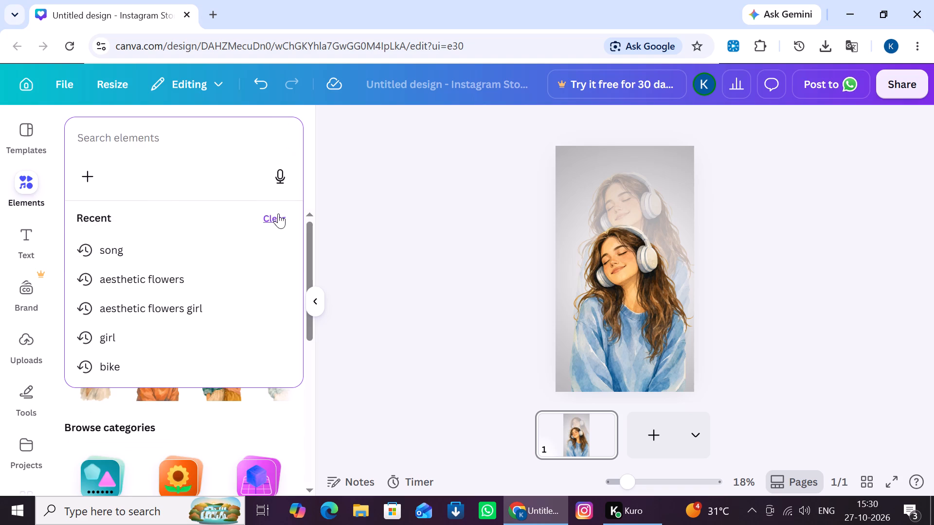
Search the elements library for "song" and limit the results to graphics.
left_click(170, 146)
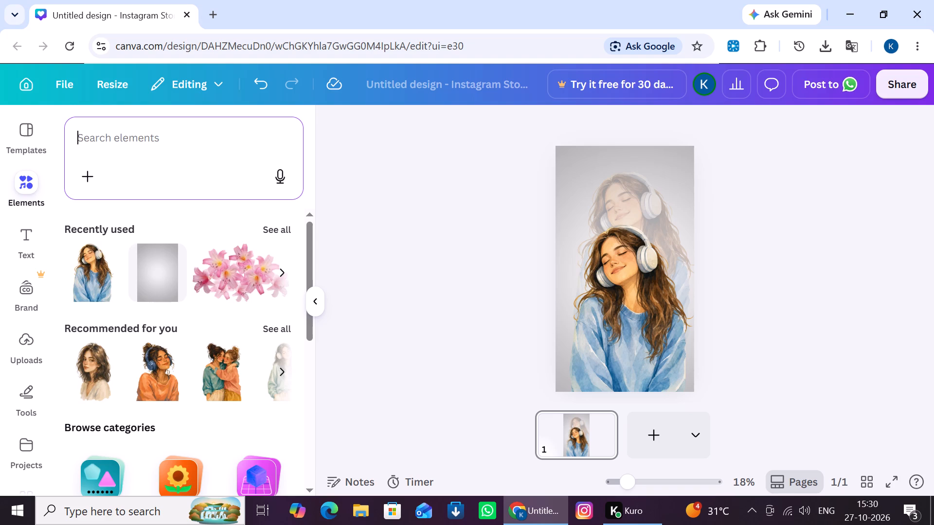
type("song")
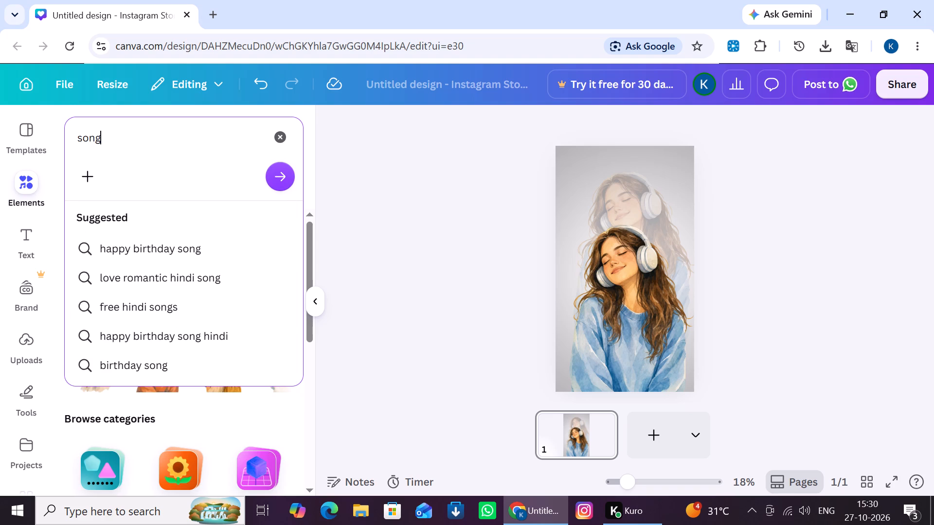
key("Return")
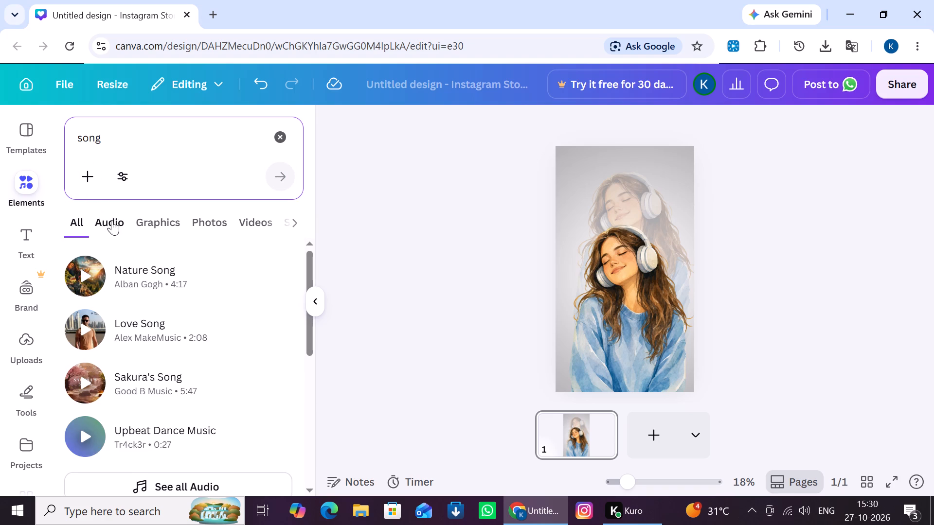
left_click(146, 222)
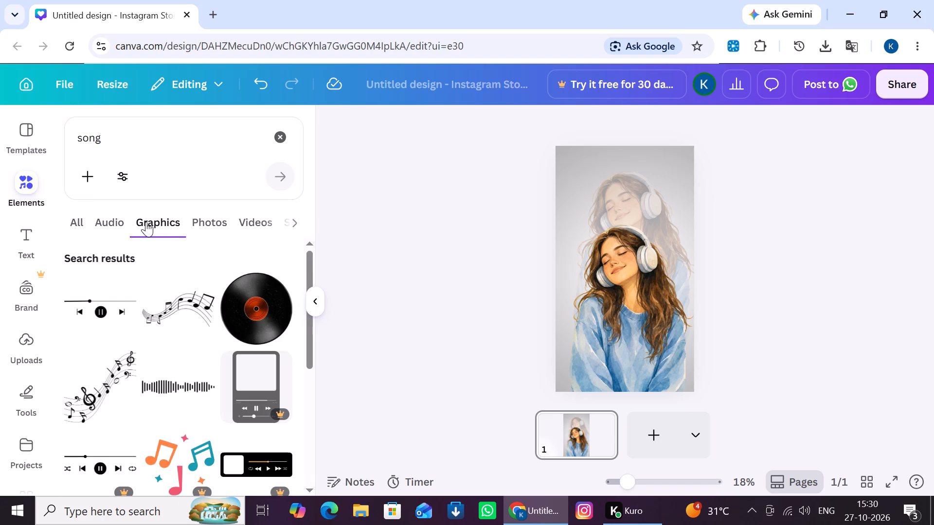
Add the black music player controls graphic and place it near the page's bottom edge, over the girl's sweater.
left_click_drag(108, 317, 118, 320)
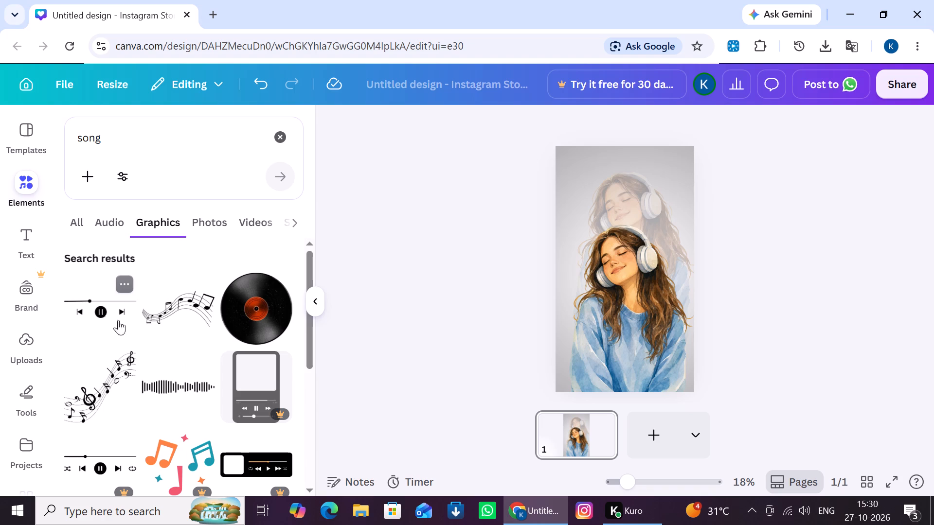
left_click_drag(118, 320, 119, 307)
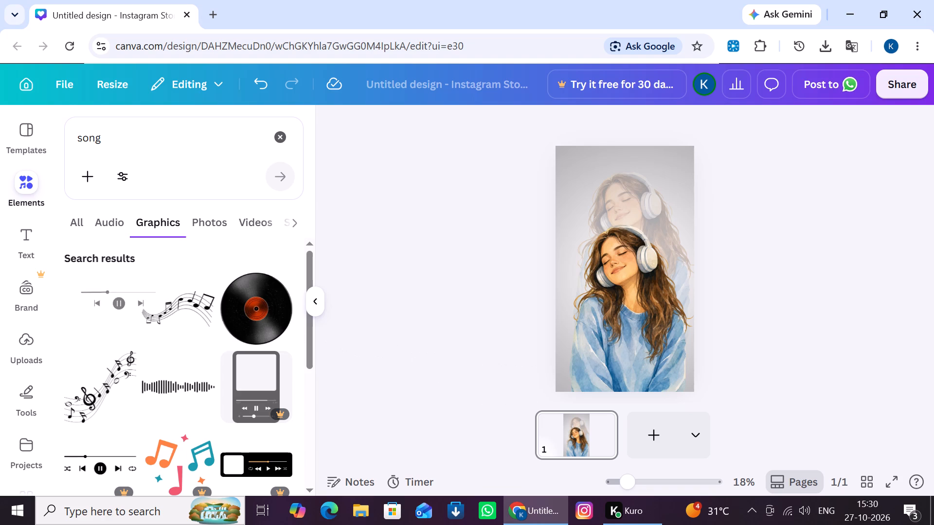
left_click_drag(119, 307, 97, 308)
left_click(103, 305)
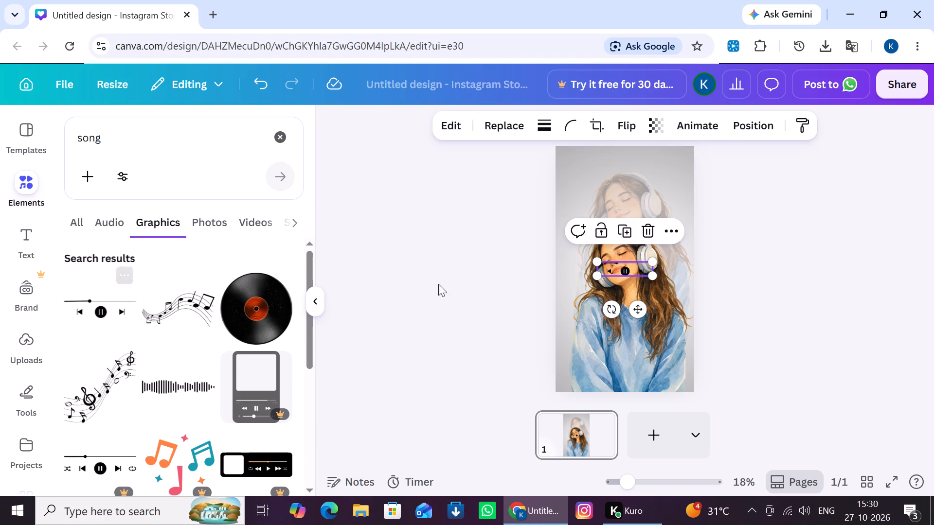
left_click_drag(640, 316, 642, 381)
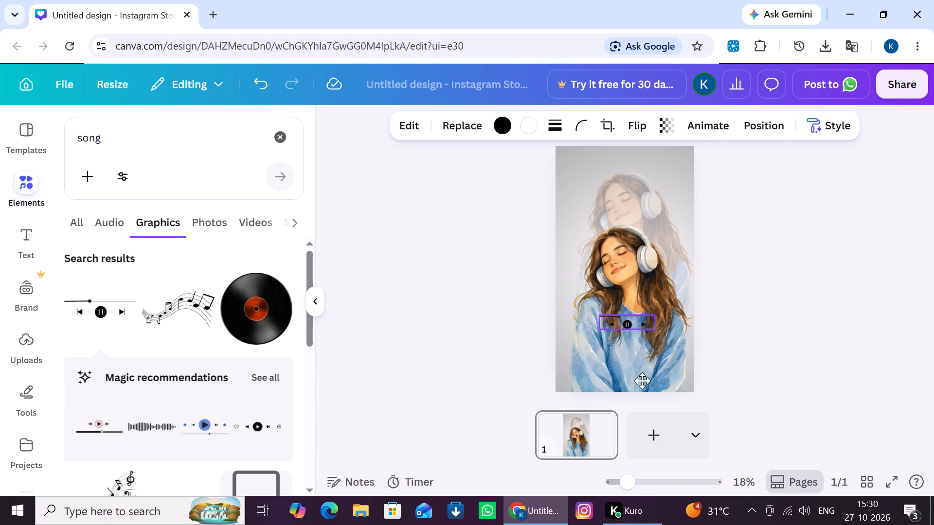
left_click_drag(642, 381, 651, 425)
left_click(471, 387)
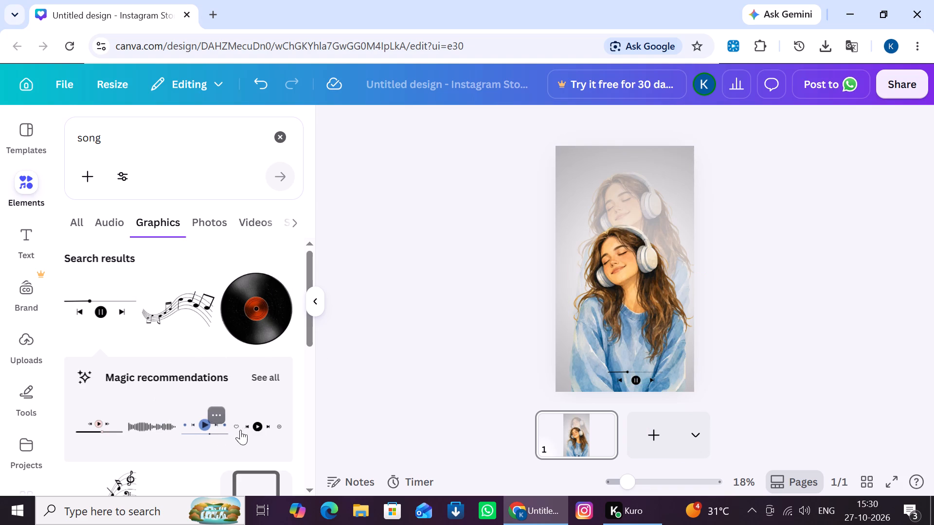
Show all Magic recommendations for the player graphic and add the black sound wave above the player controls.
scroll(251, 430, "down", 2)
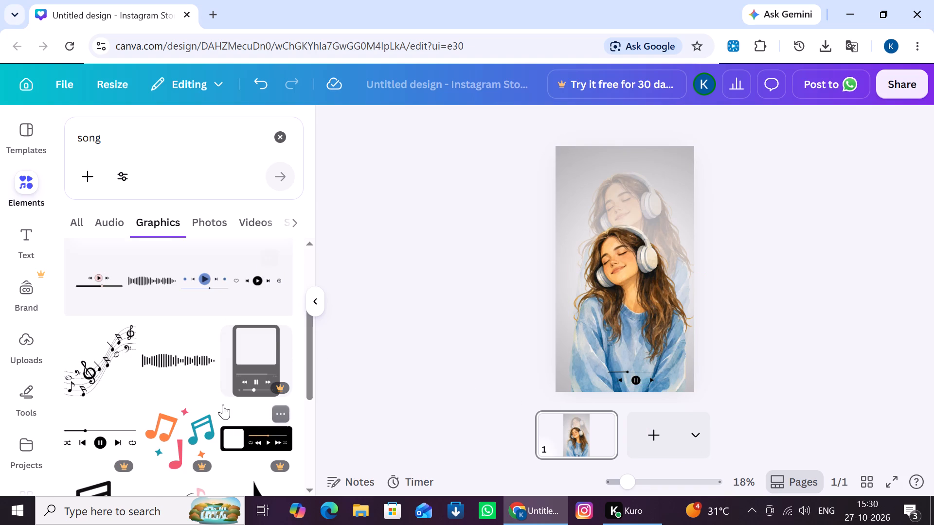
scroll(213, 365, "up", 4)
scroll(213, 365, "down", 2)
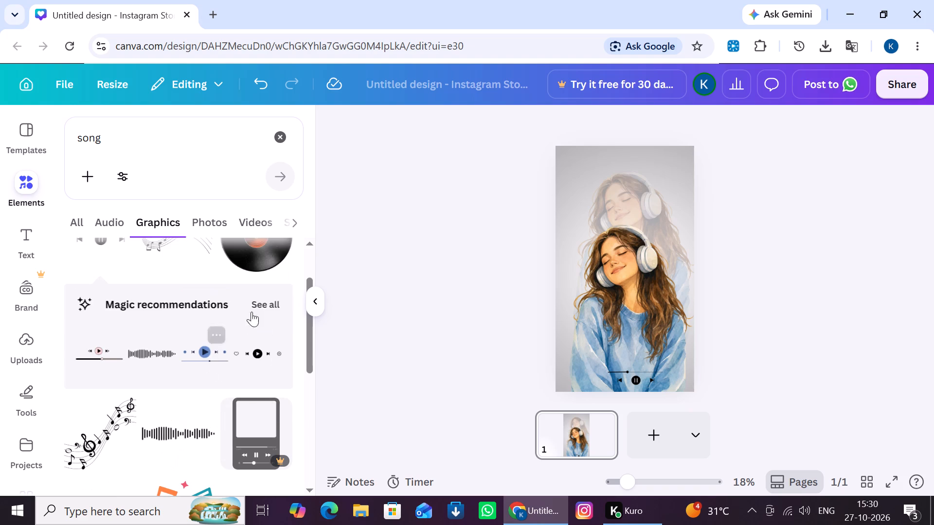
left_click(266, 301)
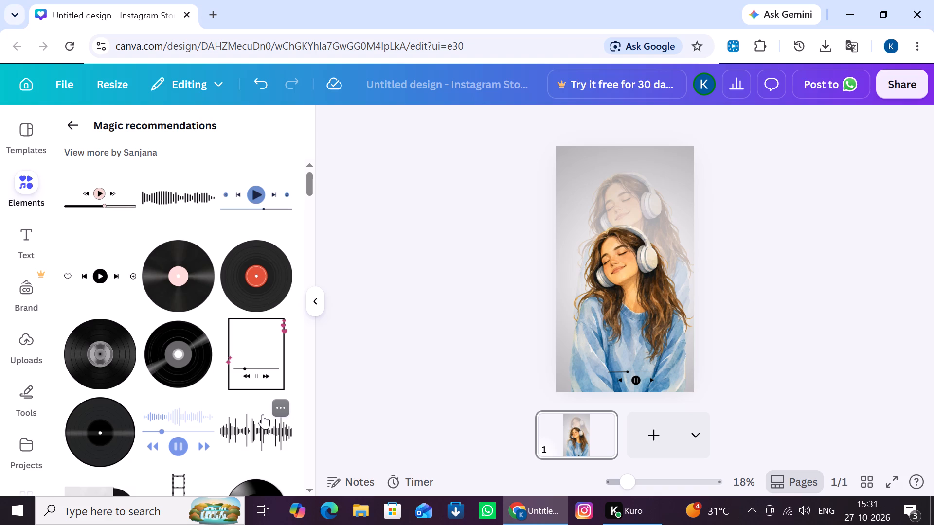
left_click_drag(171, 197, 203, 217)
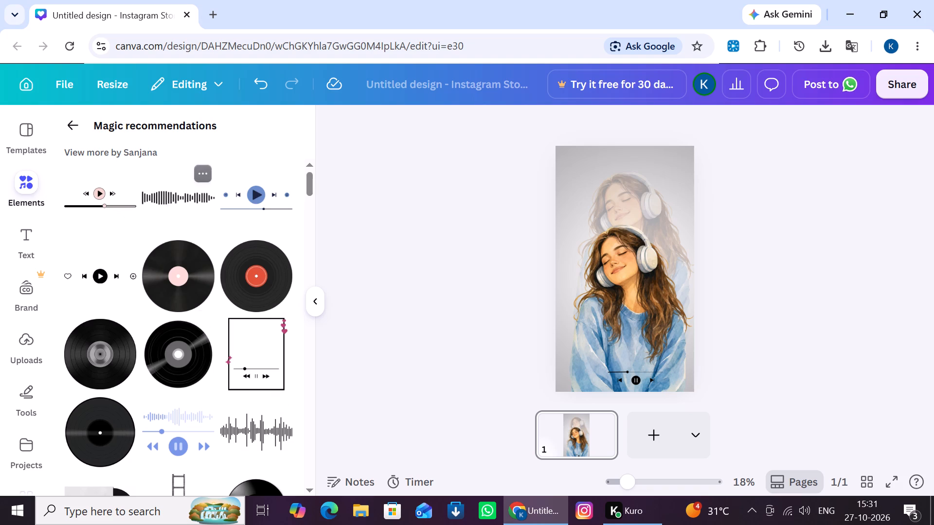
left_click_drag(203, 217, 632, 381)
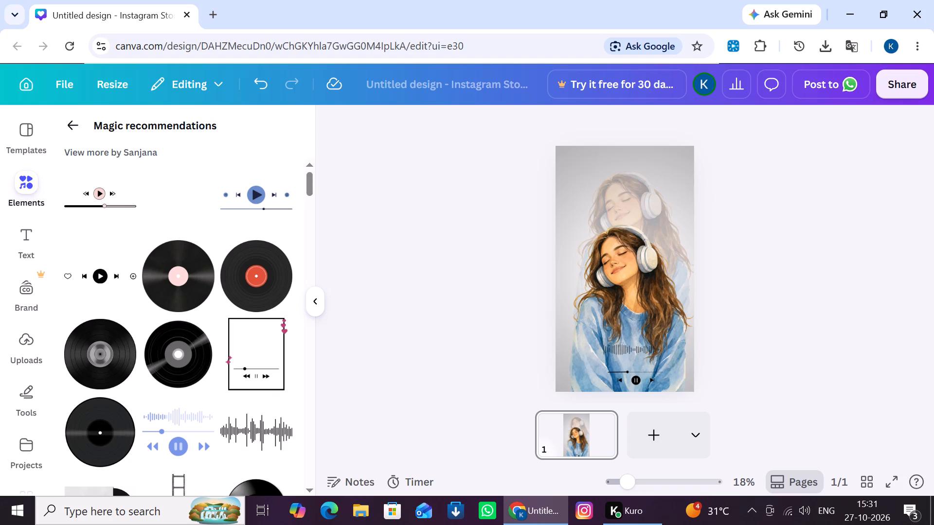
left_click_drag(632, 381, 633, 386)
left_click(636, 356)
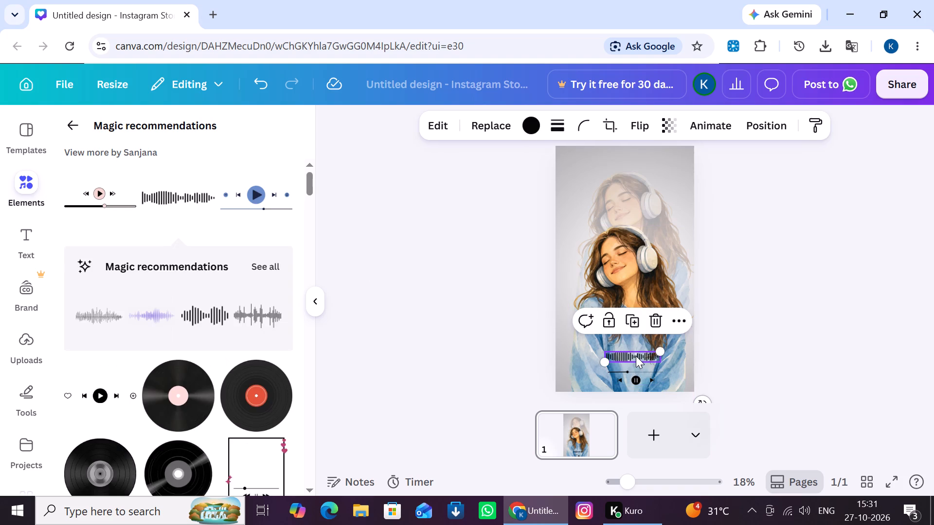
Shrink the sound wave and move it down to sit centred just above the player's progress line.
left_click(618, 354)
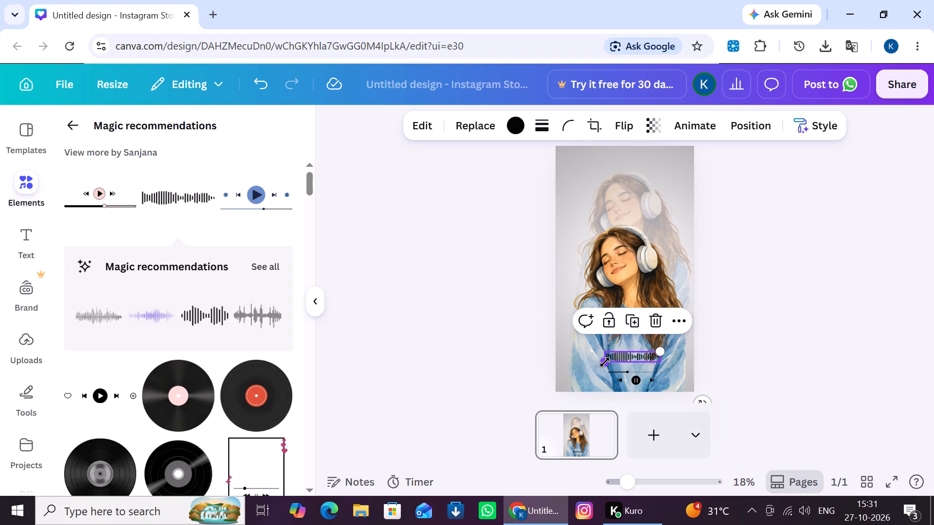
left_click_drag(605, 362, 626, 363)
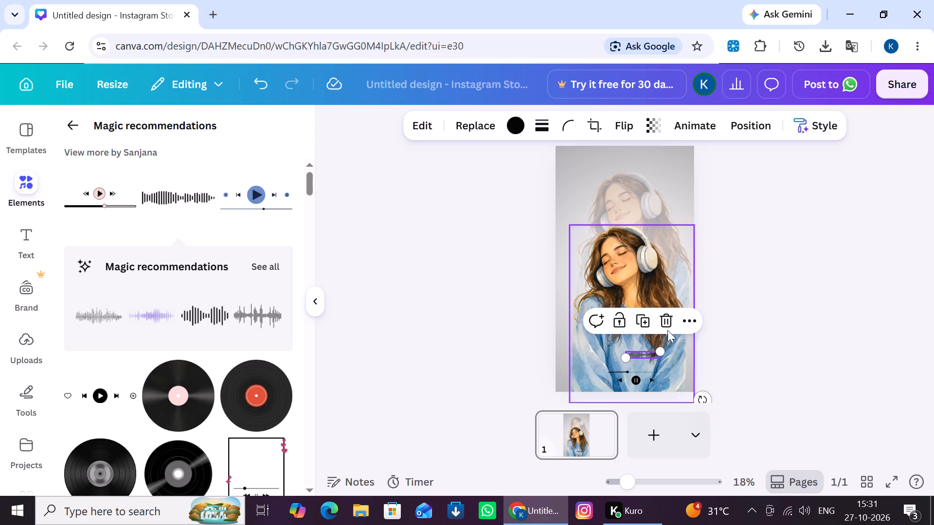
left_click(687, 358)
left_click(647, 355)
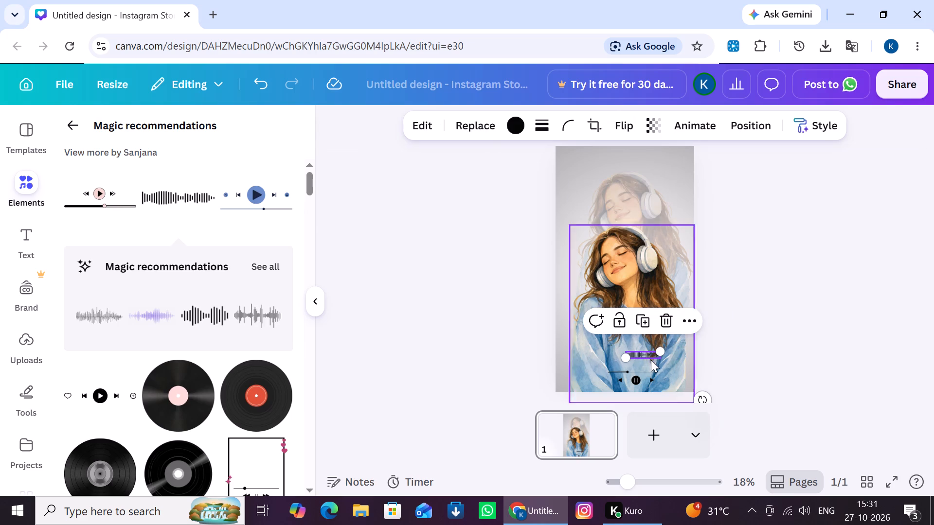
left_click(646, 354)
left_click(646, 353)
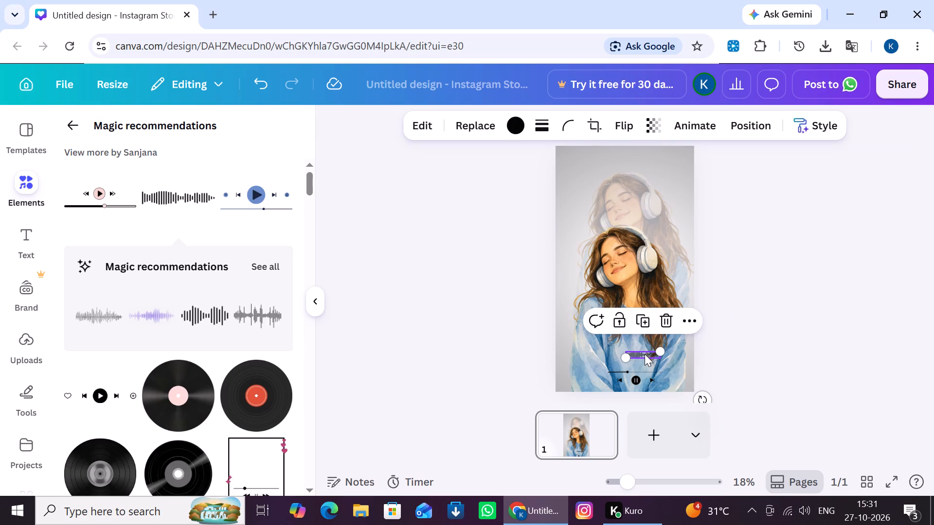
left_click_drag(634, 354, 626, 365)
left_click(579, 341)
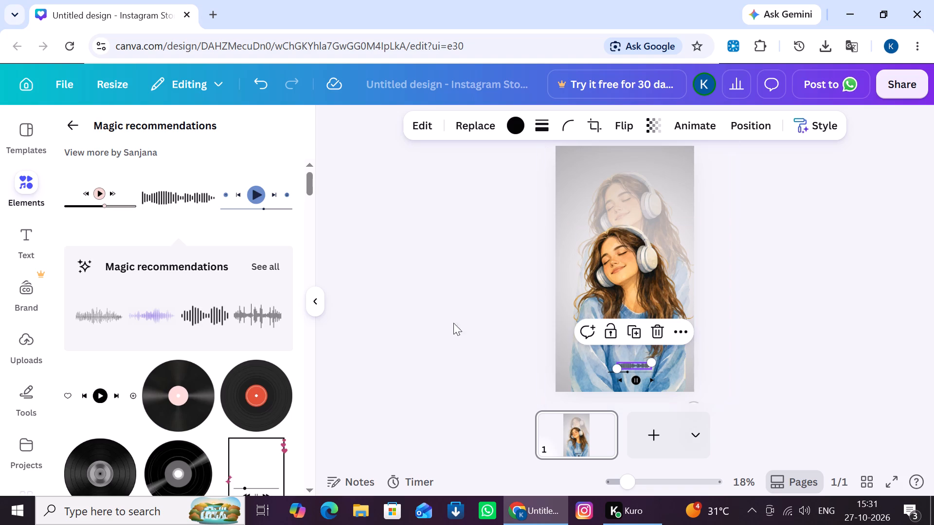
left_click(436, 318)
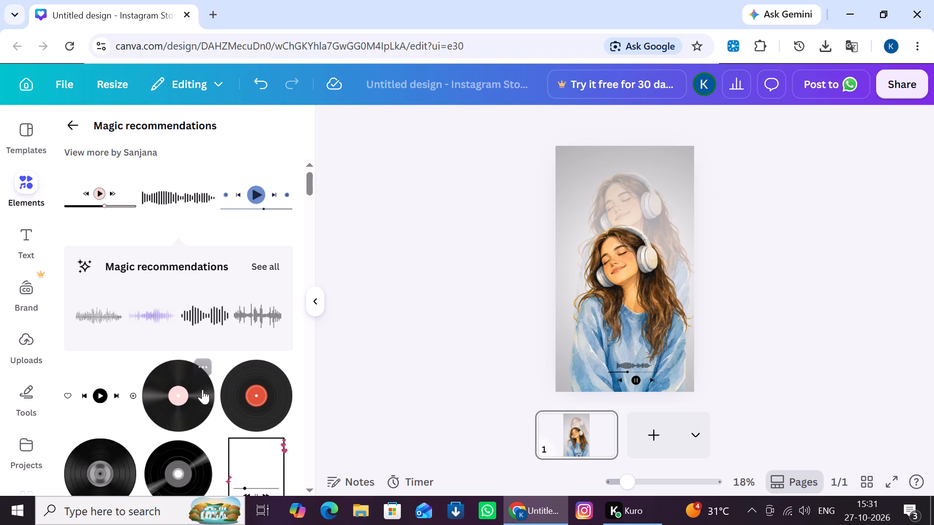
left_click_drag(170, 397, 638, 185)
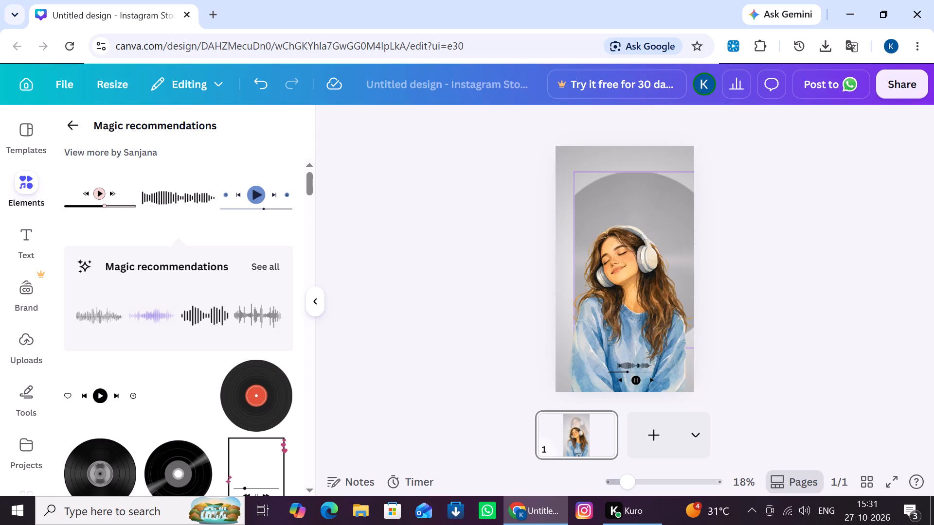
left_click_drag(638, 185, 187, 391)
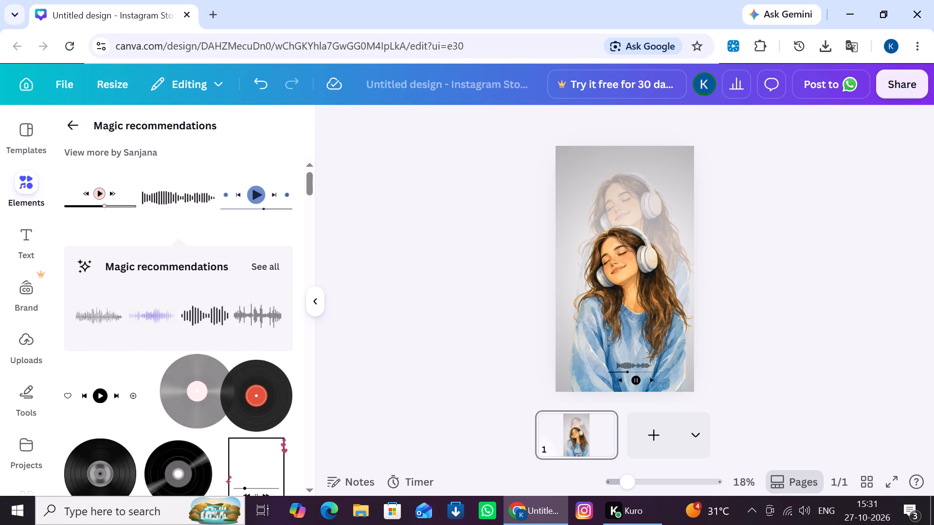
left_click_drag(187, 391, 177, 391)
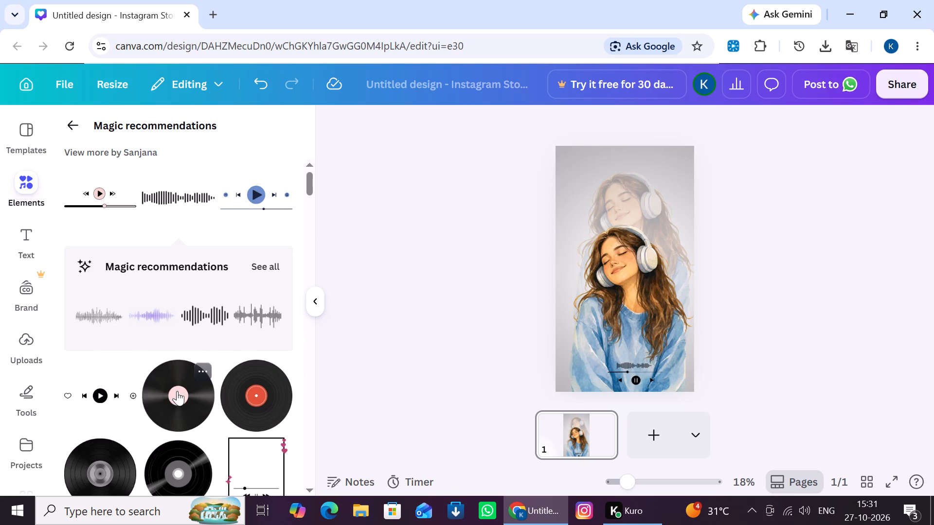
Add the black vertical film strip graphic along the page's left edge and enlarge it to about 357 by 2039 px, spanning the page height.
scroll(162, 327, "down", 2)
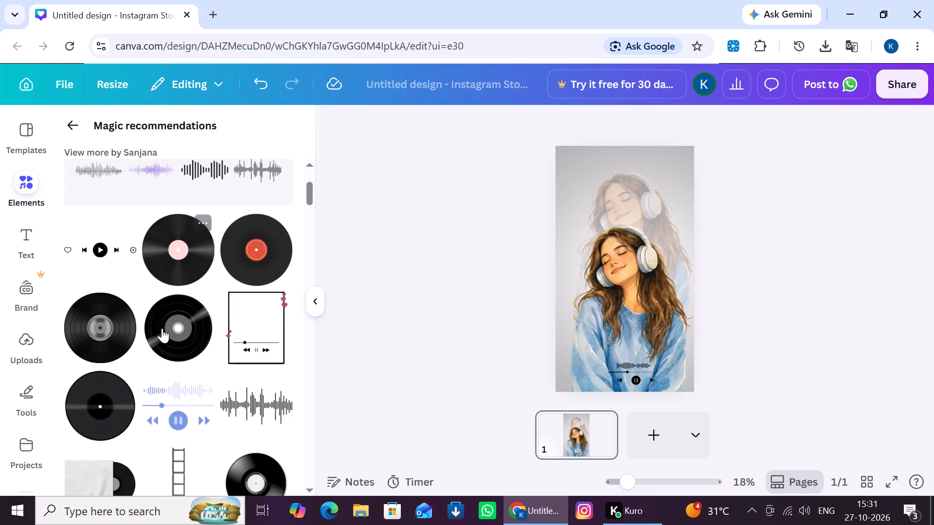
scroll(161, 331, "down", 1)
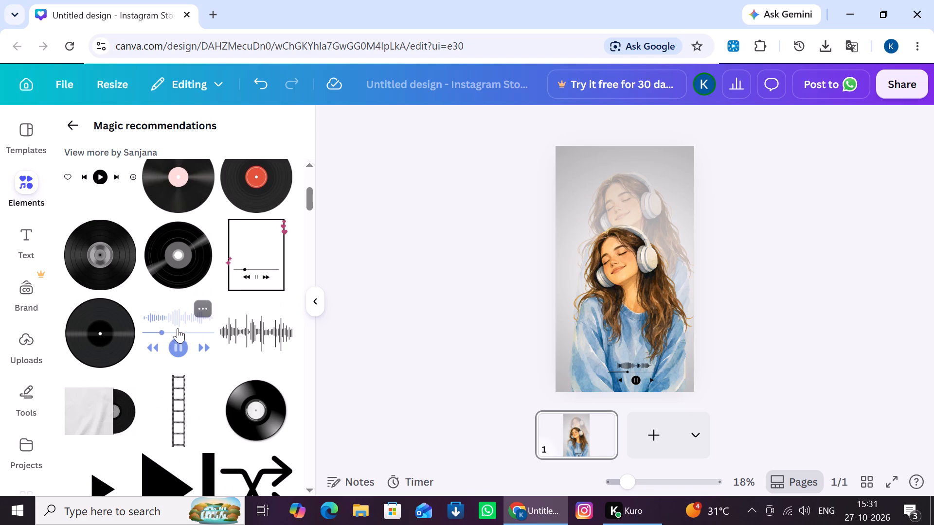
scroll(179, 328, "down", 2)
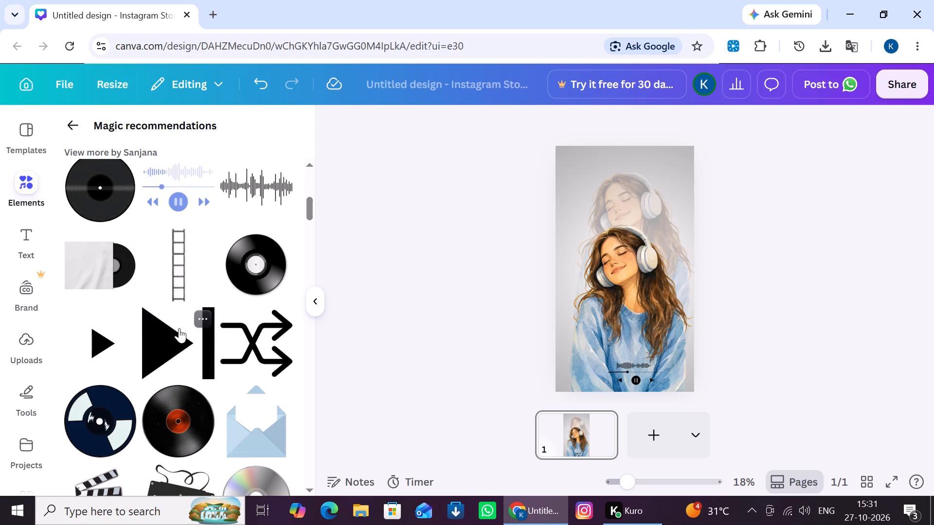
left_click(180, 284)
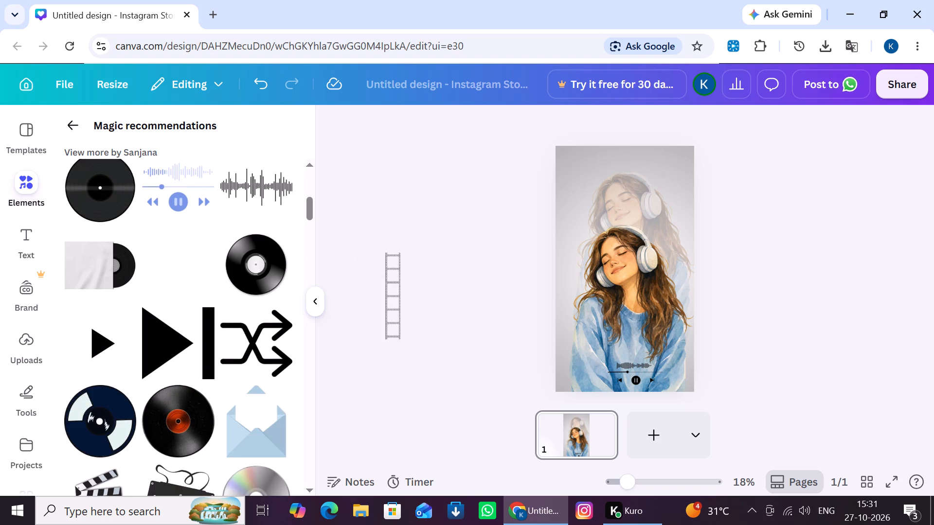
left_click(181, 285)
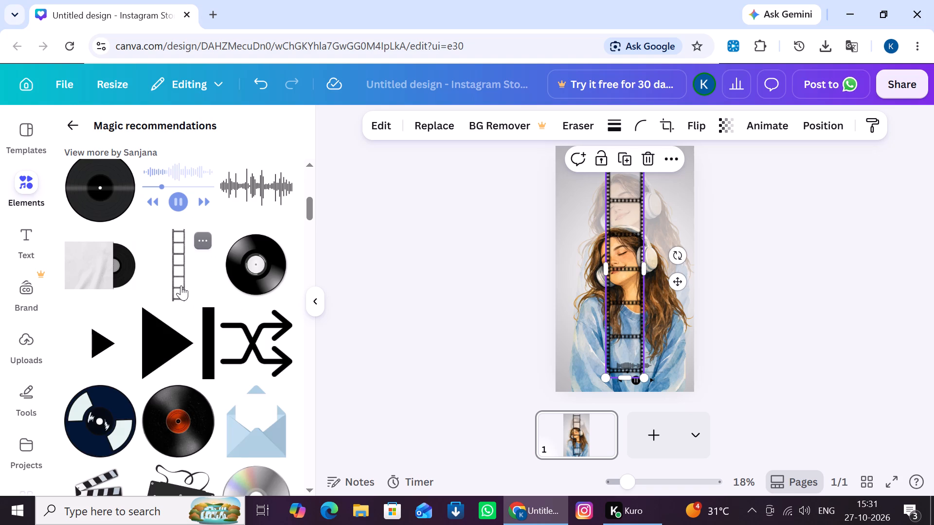
left_click_drag(617, 314, 568, 323)
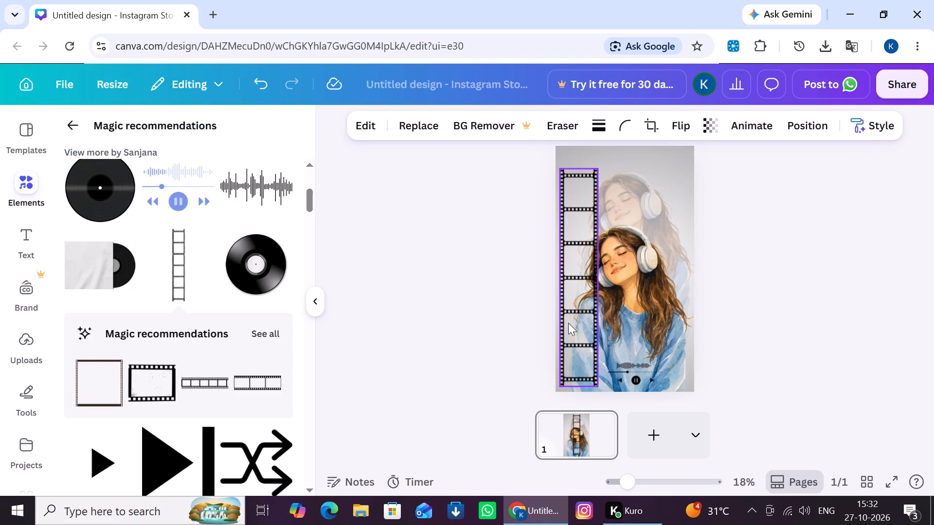
left_click_drag(568, 323, 569, 295)
left_click_drag(595, 356, 597, 400)
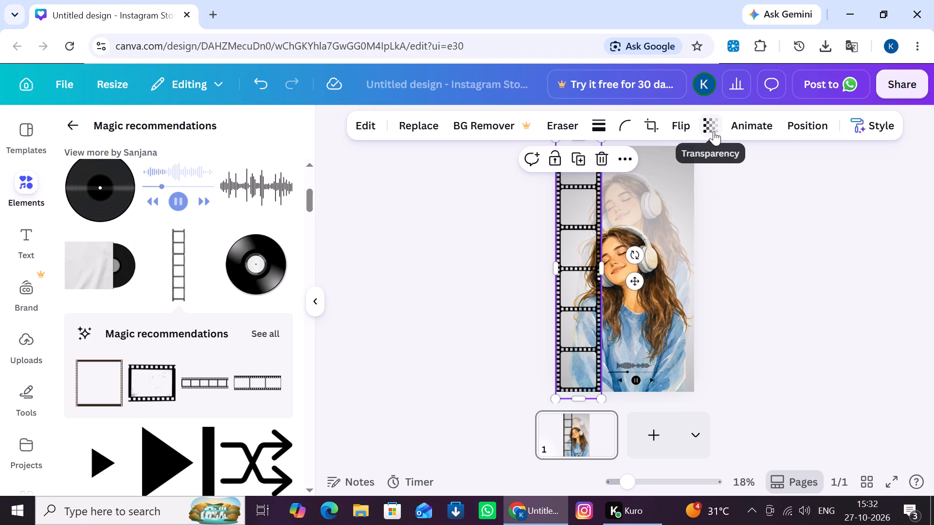
Set the film strip's transparency to 50.
left_click(699, 184)
left_click(692, 186)
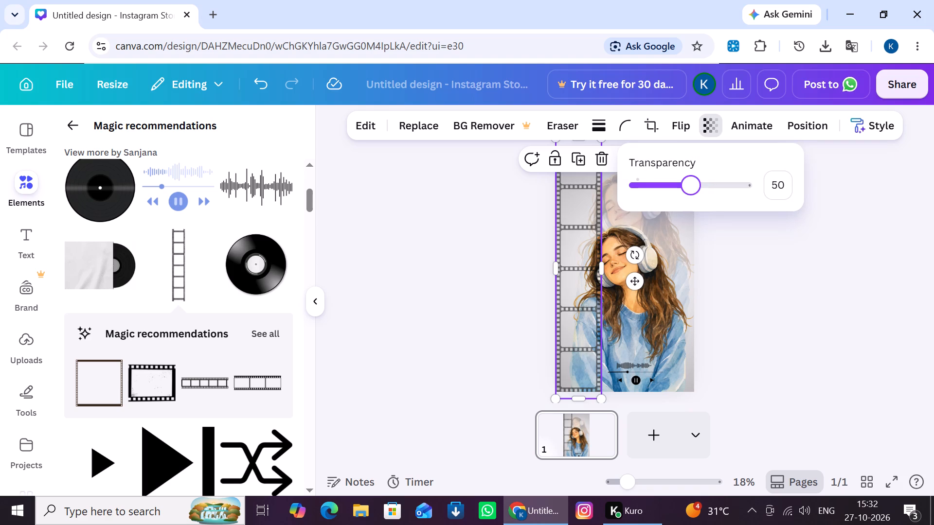
left_click(672, 188)
left_click(690, 194)
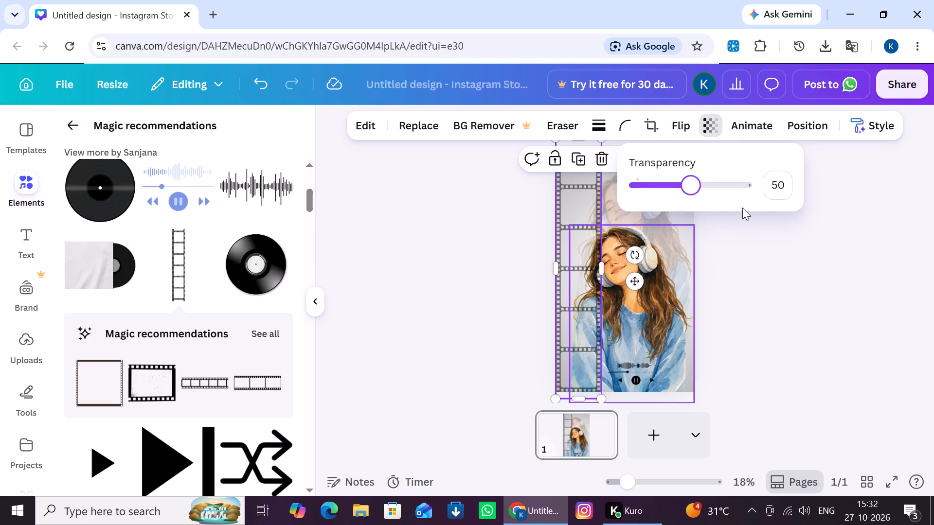
Align the film strip vertically to the middle of the page.
left_click(817, 133)
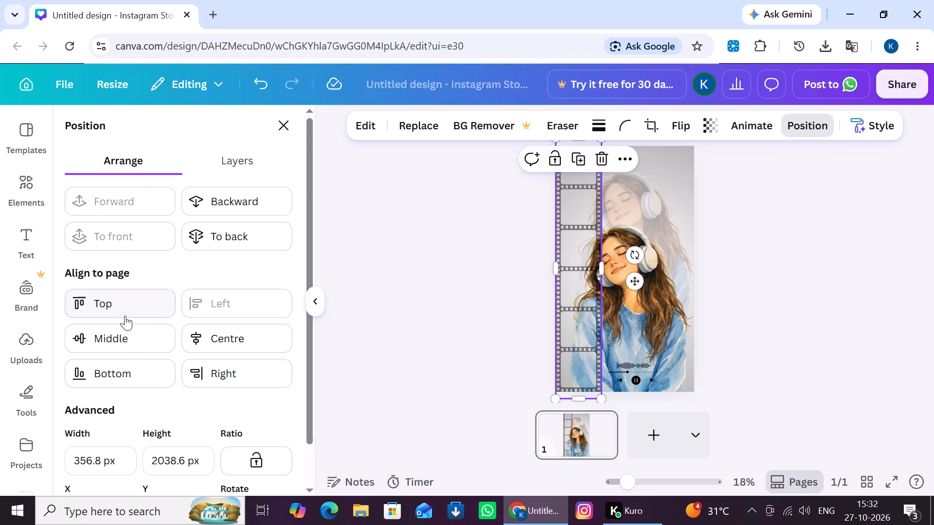
left_click(129, 343)
left_click(129, 343)
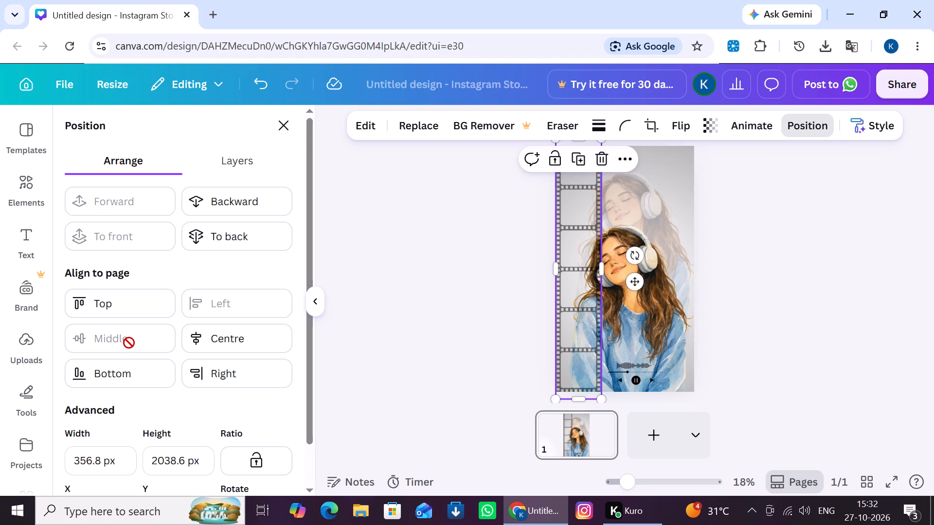
left_click(392, 303)
left_click(484, 273)
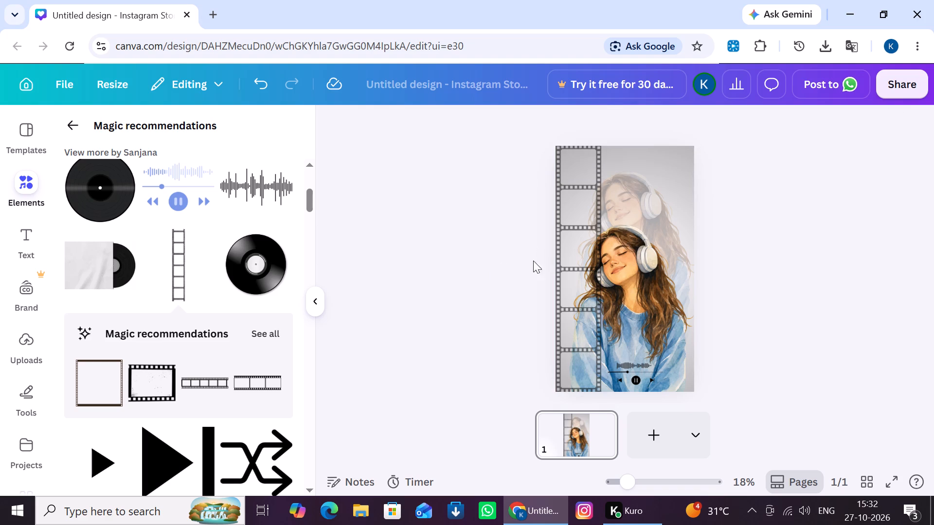
Send the film strip backward in the layer order so it sits behind the main headphones girl.
left_click(568, 261)
left_click(624, 161)
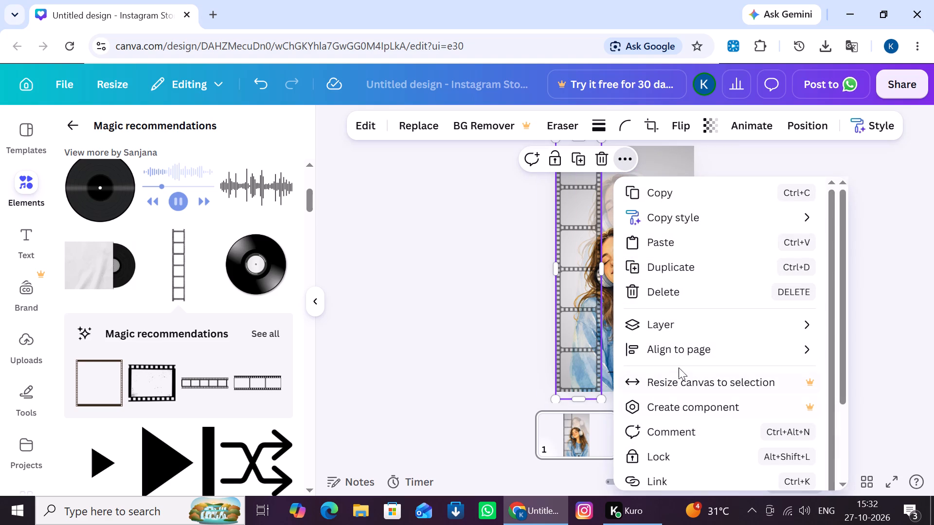
left_click(685, 324)
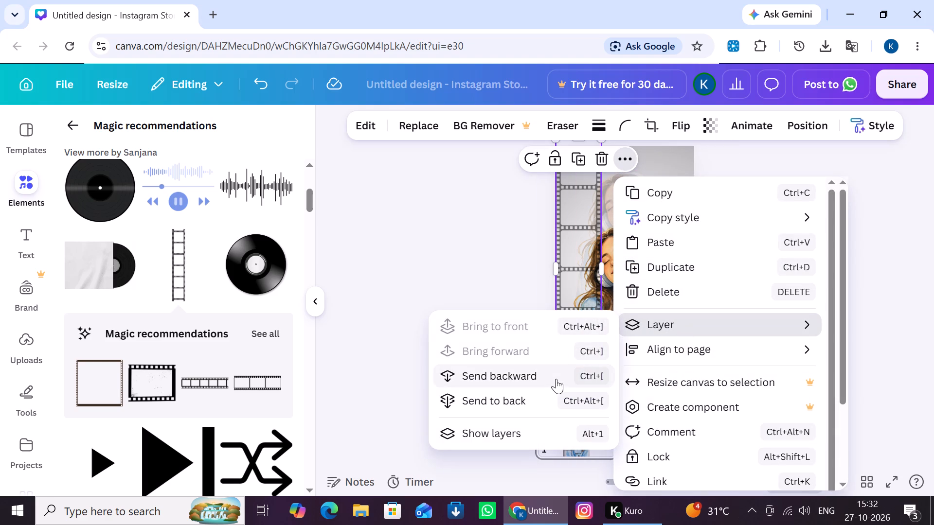
left_click(556, 379)
left_click(556, 379)
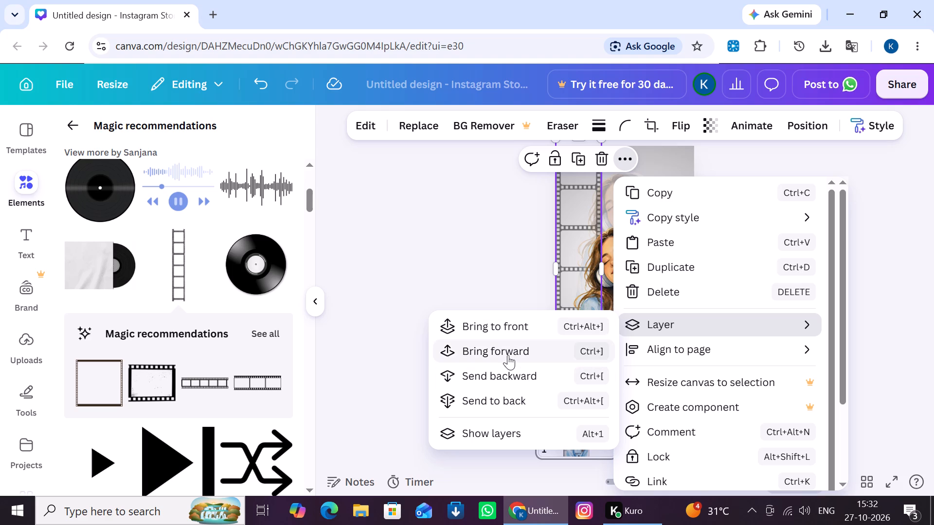
left_click(509, 368)
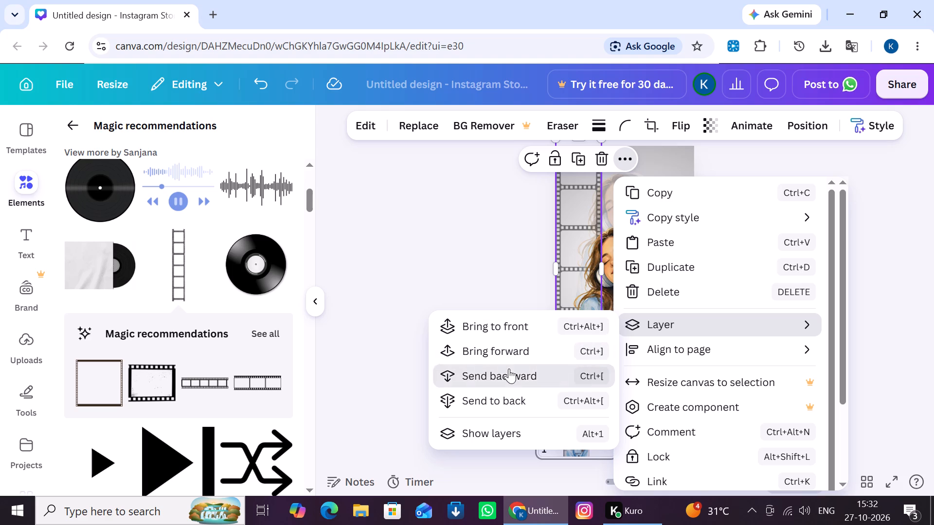
left_click(509, 368)
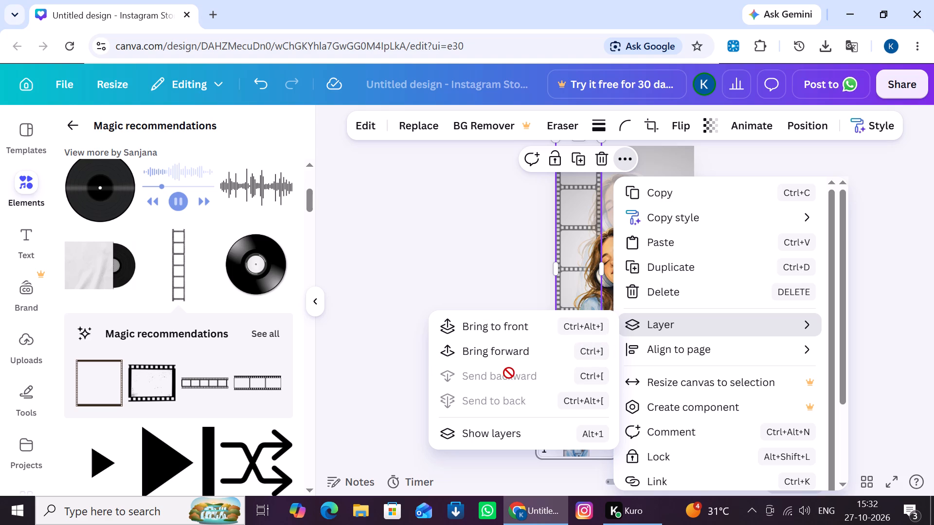
left_click(462, 326)
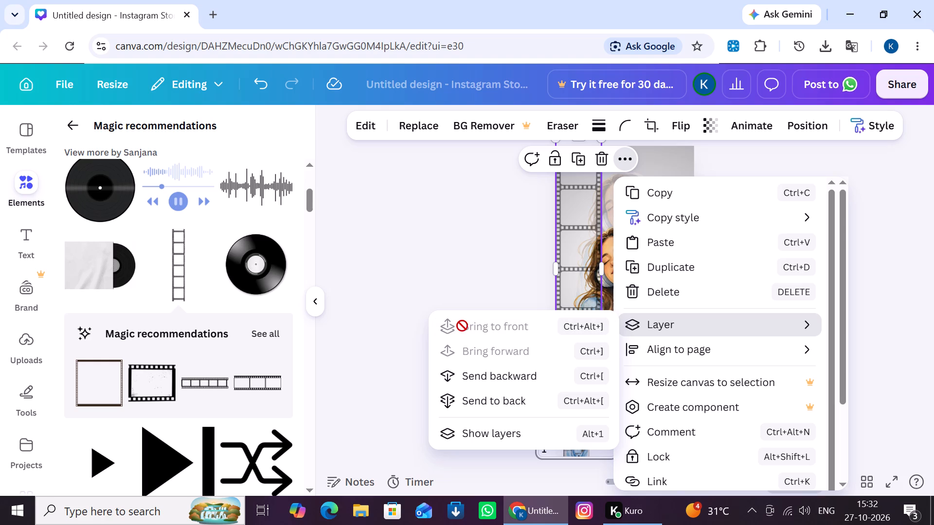
left_click(479, 369)
left_click(456, 264)
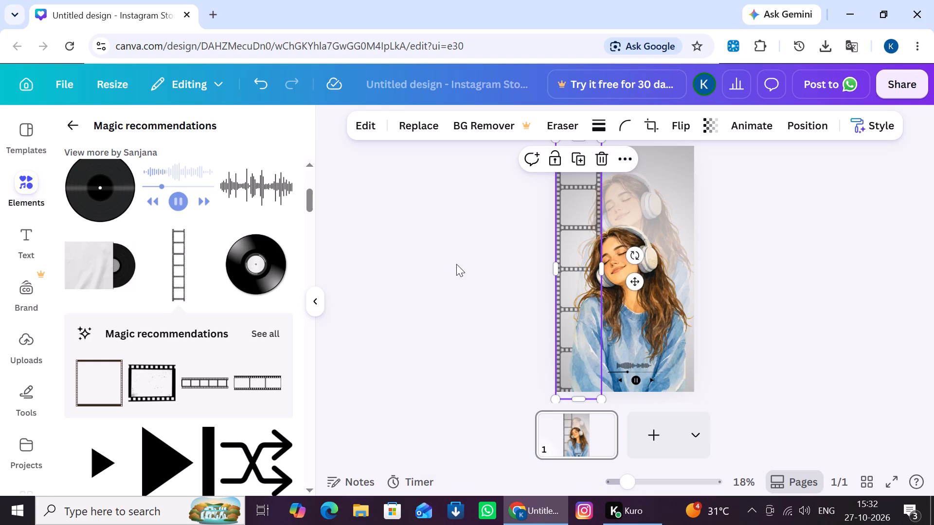
left_click(750, 314)
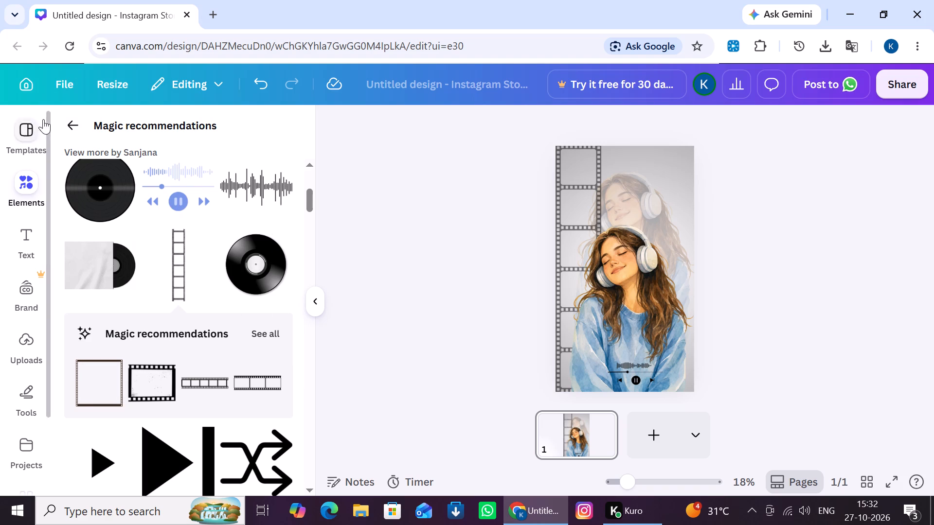
Browse the remaining Magic recommendations for further graphics that suit the music-themed story.
scroll(231, 225, "down", 4)
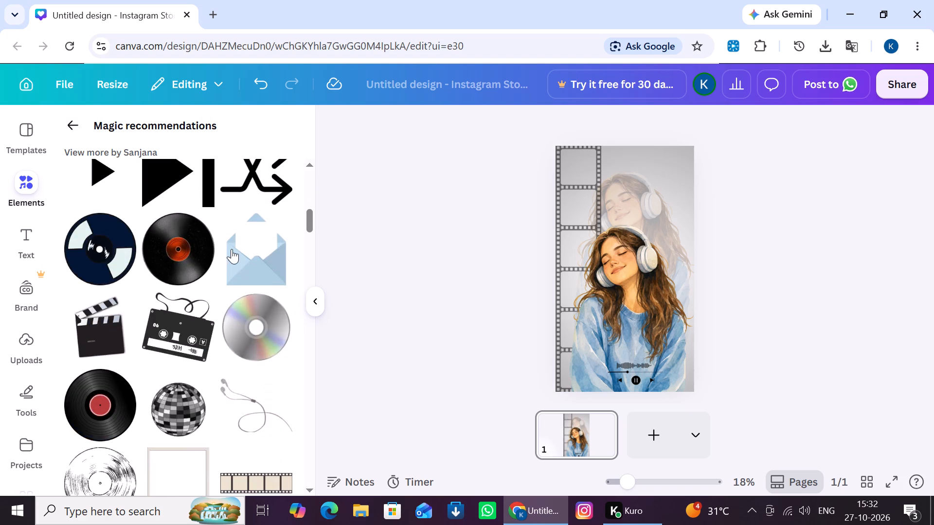
scroll(226, 253, "down", 1)
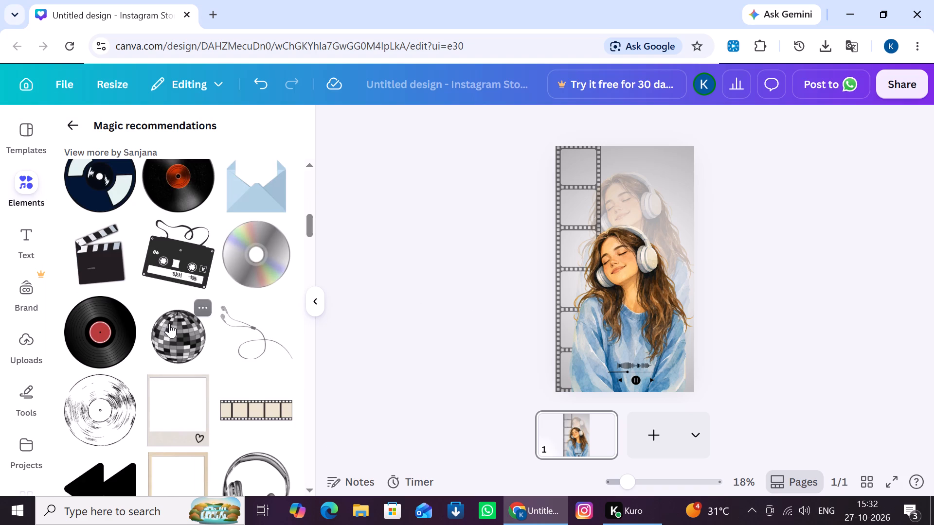
scroll(227, 280, "down", 1)
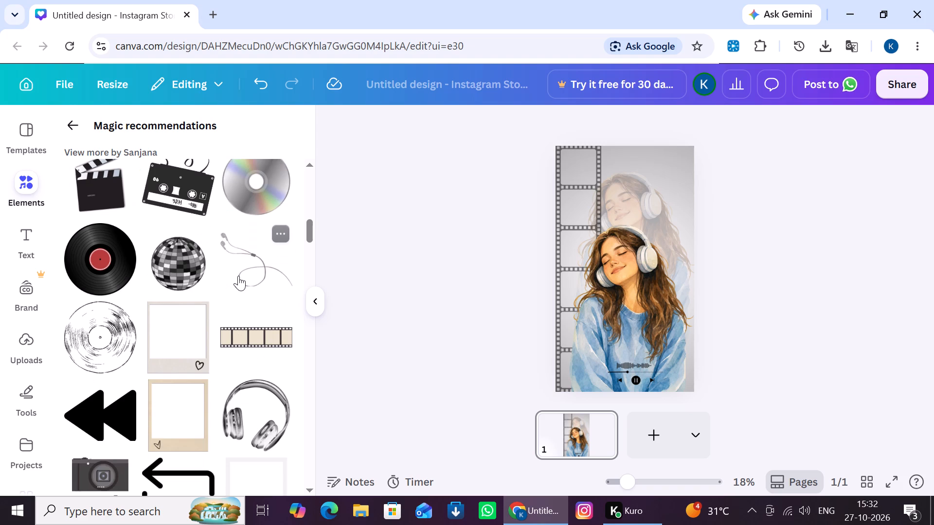
scroll(263, 266, "down", 1)
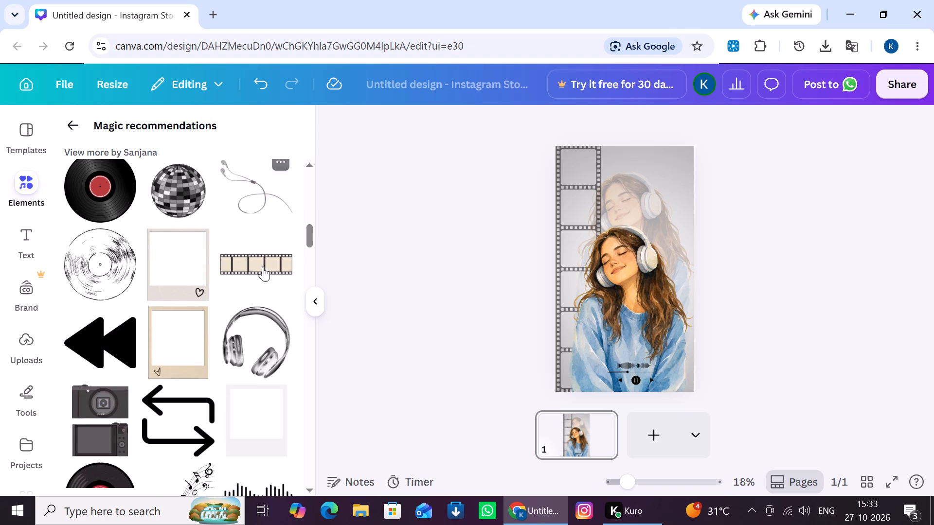
scroll(263, 269, "down", 4)
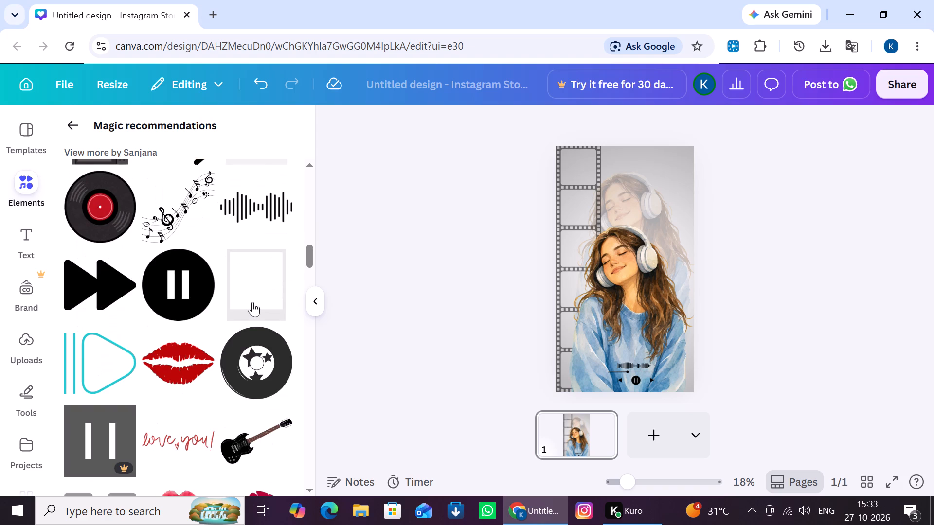
scroll(252, 302, "down", 2)
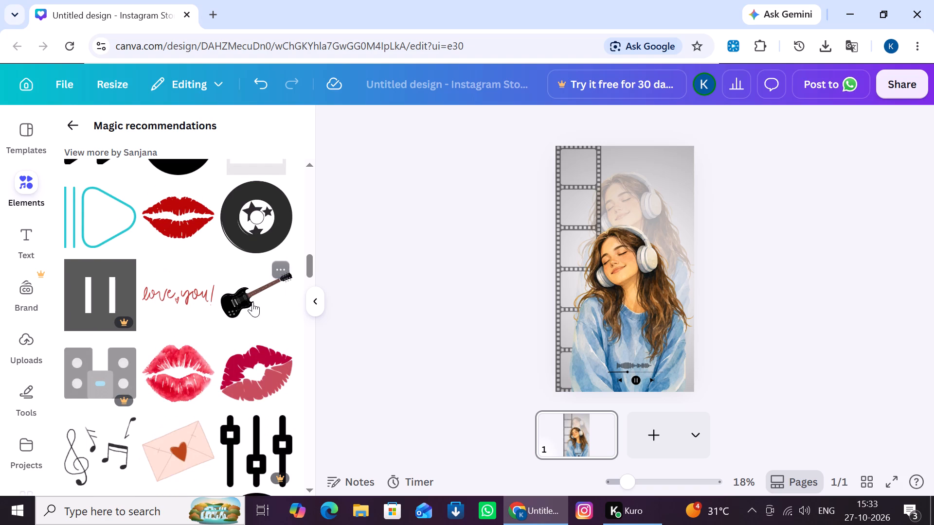
scroll(252, 302, "down", 3)
scroll(252, 302, "up", 1)
scroll(252, 302, "down", 5)
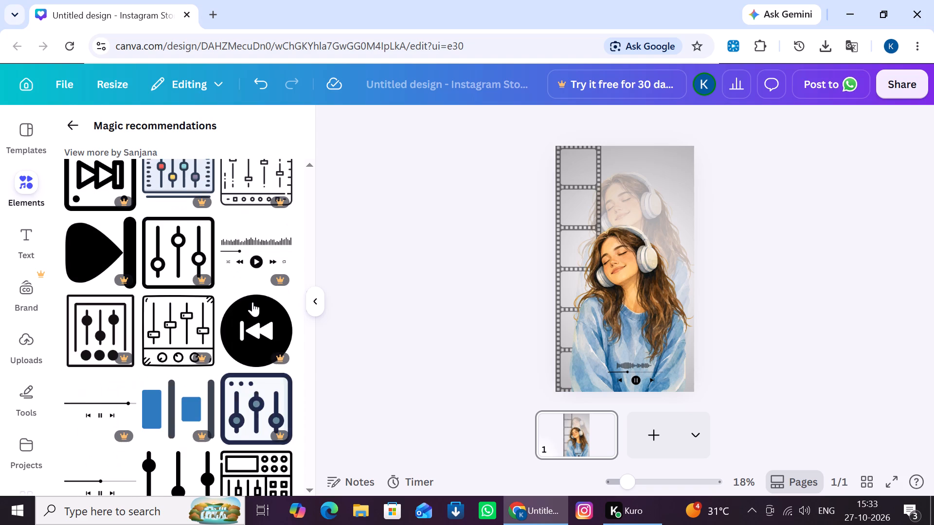
scroll(252, 302, "down", 8)
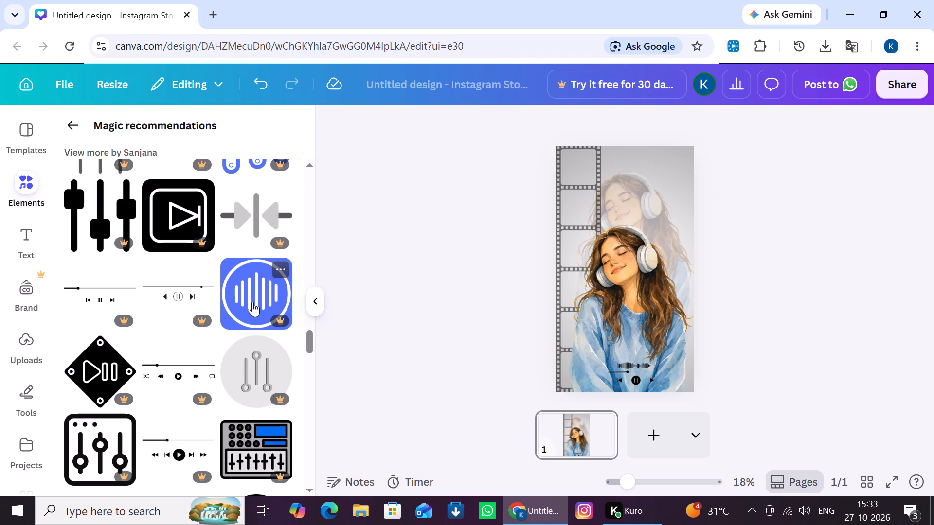
scroll(252, 302, "down", 2)
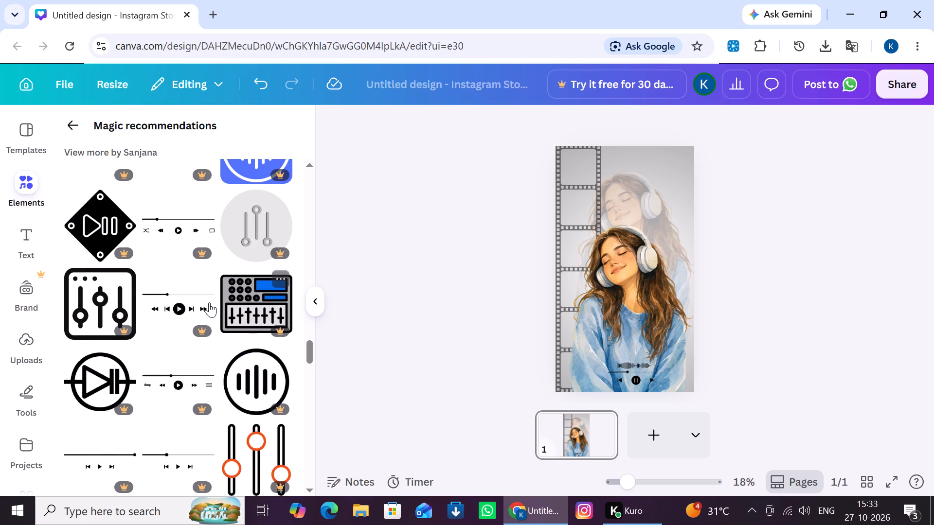
scroll(209, 302, "down", 9)
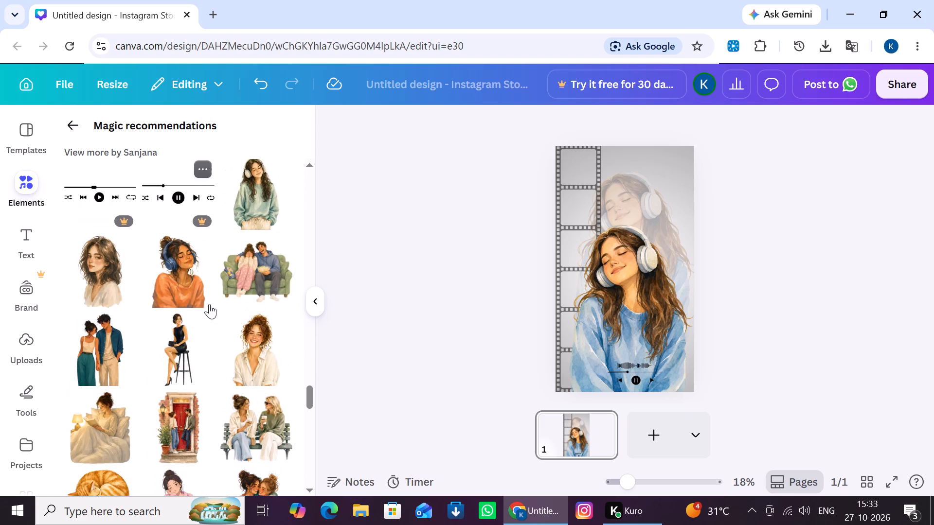
scroll(209, 304, "down", 4)
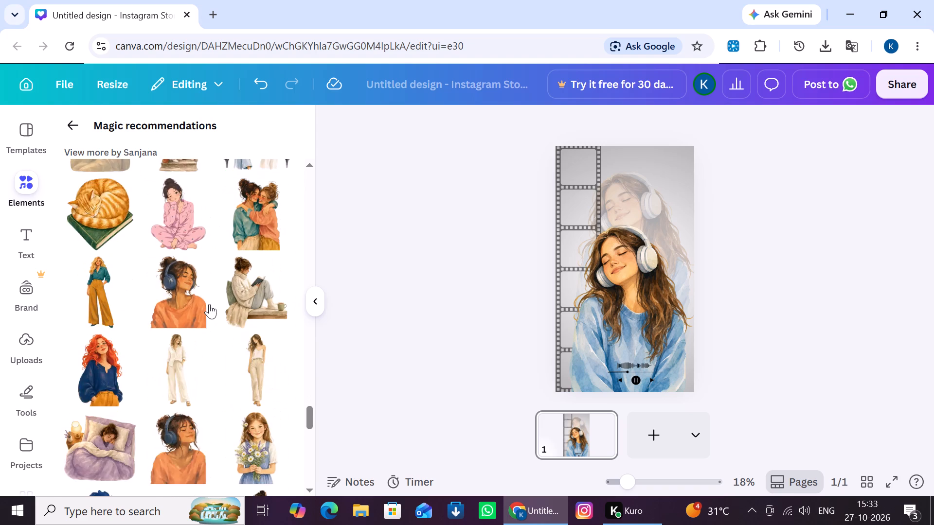
scroll(209, 304, "down", 4)
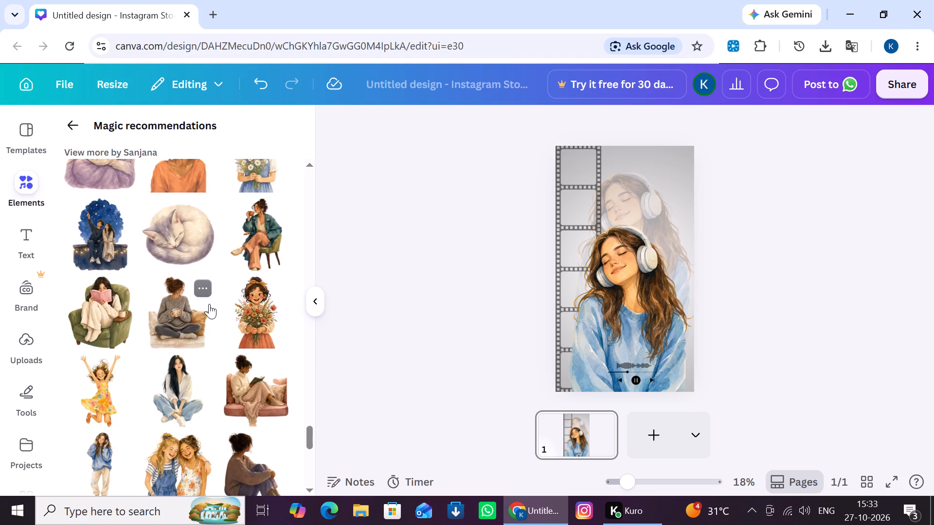
scroll(209, 304, "down", 6)
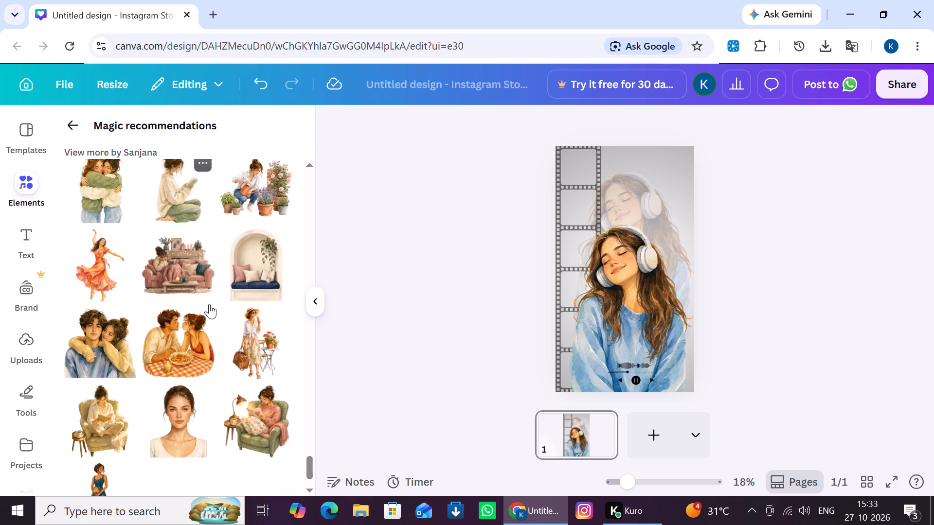
scroll(209, 304, "down", 5)
scroll(166, 280, "up", 2)
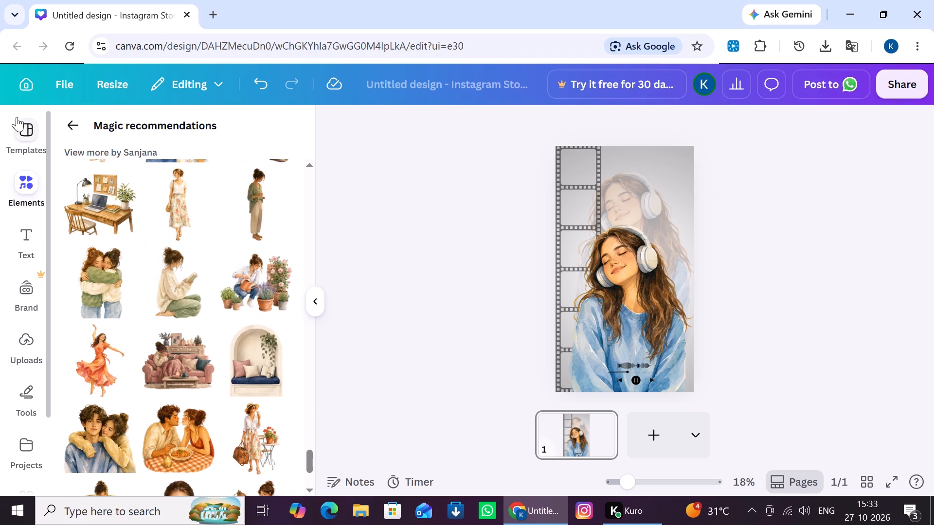
Return to the song graphics results and add the glowing blue neon treble clef to the page.
left_click(84, 128)
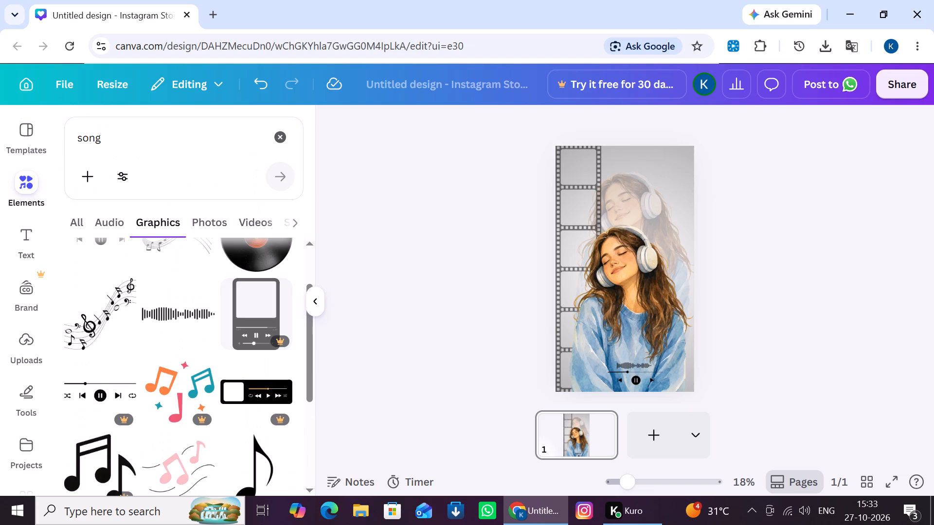
scroll(169, 263, "up", 1)
scroll(169, 263, "down", 4)
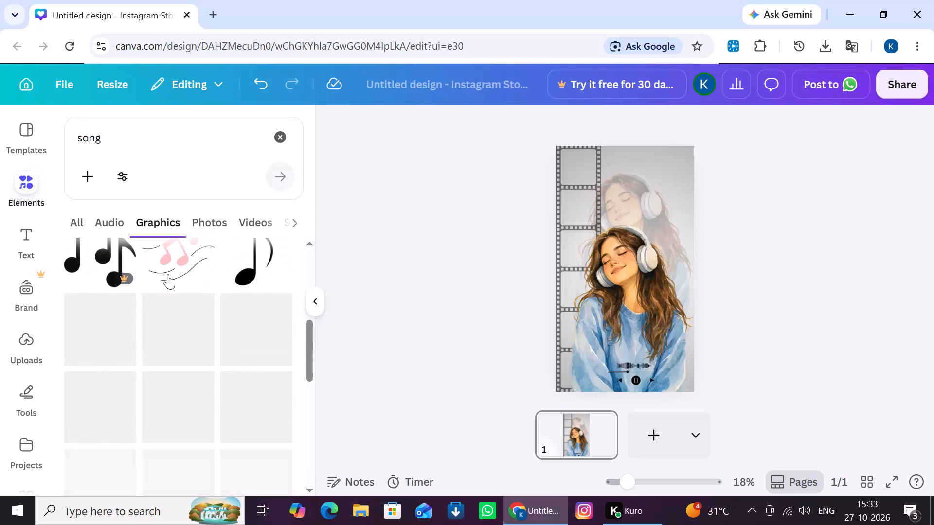
scroll(214, 281, "up", 1)
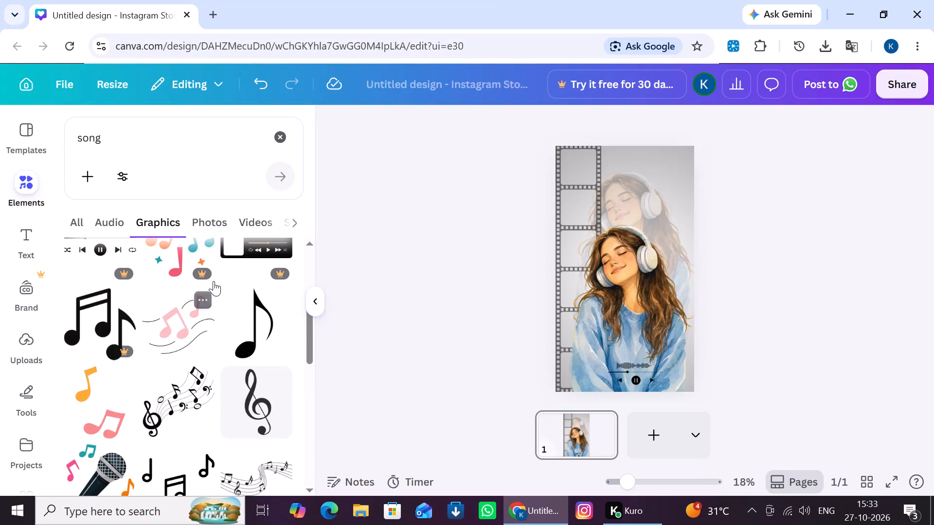
scroll(251, 300, "down", 2)
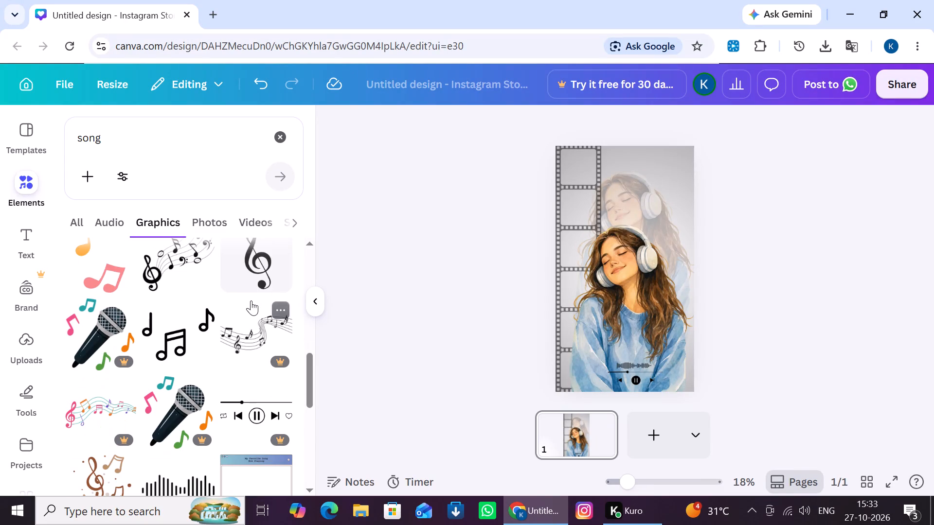
scroll(251, 300, "down", 6)
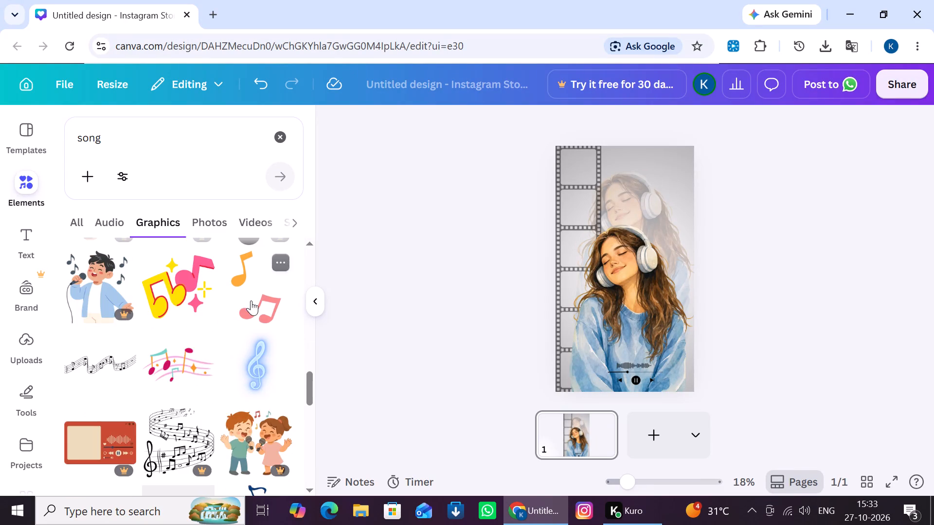
scroll(251, 300, "down", 1)
left_click_drag(251, 301, 260, 286)
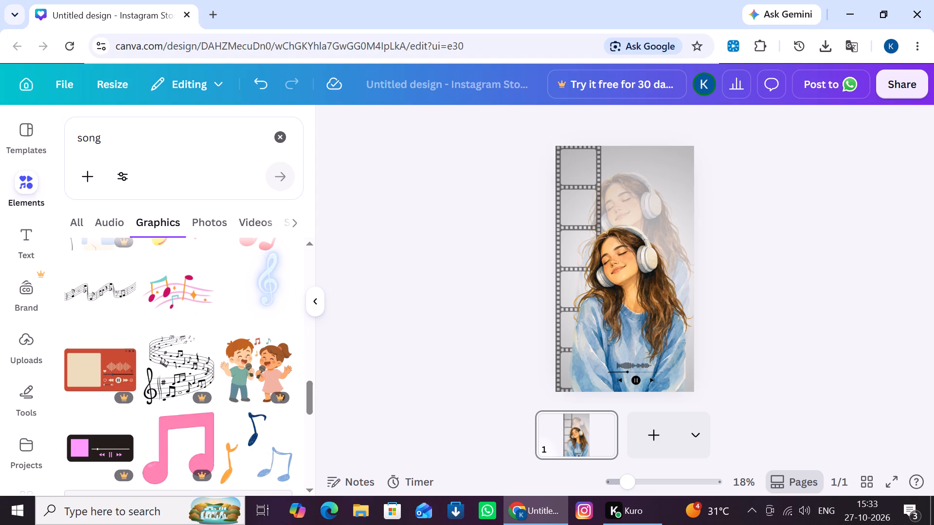
left_click_drag(260, 286, 249, 289)
left_click(249, 287)
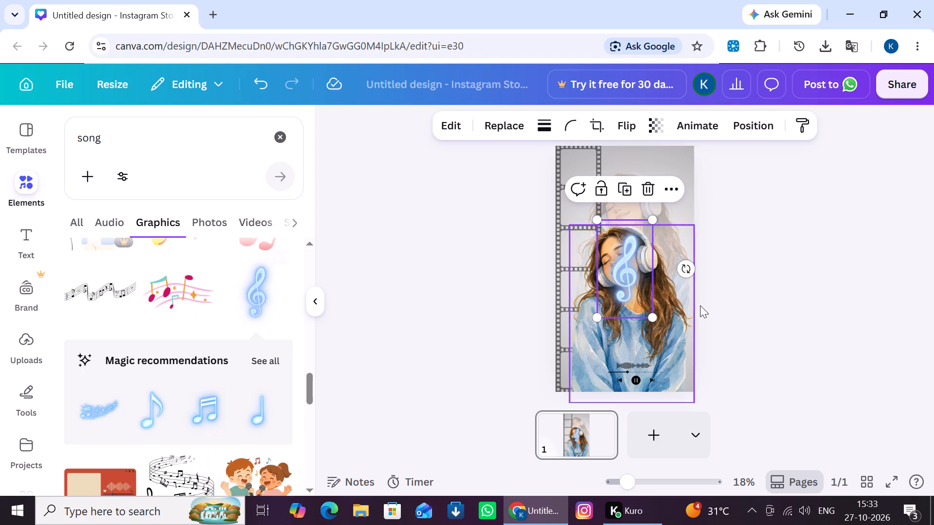
Move the neon treble clef to the page's upper-right corner and scale it down to about two thirds of its size.
left_click(625, 294)
left_click(627, 278)
left_click_drag(627, 278, 668, 187)
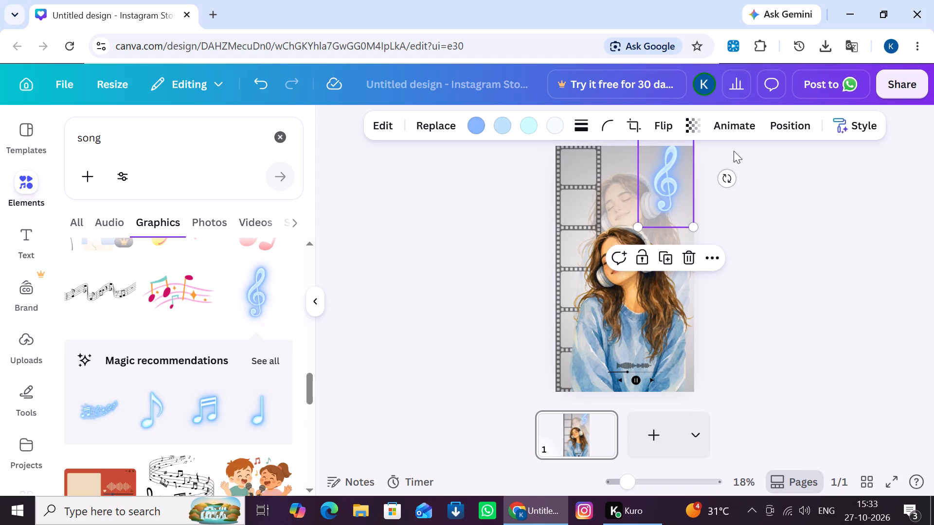
left_click_drag(752, 126, 710, 135)
left_click(700, 129)
left_click_drag(734, 185, 704, 189)
left_click(781, 232)
left_click_drag(693, 224, 659, 205)
left_click_drag(659, 168, 659, 169)
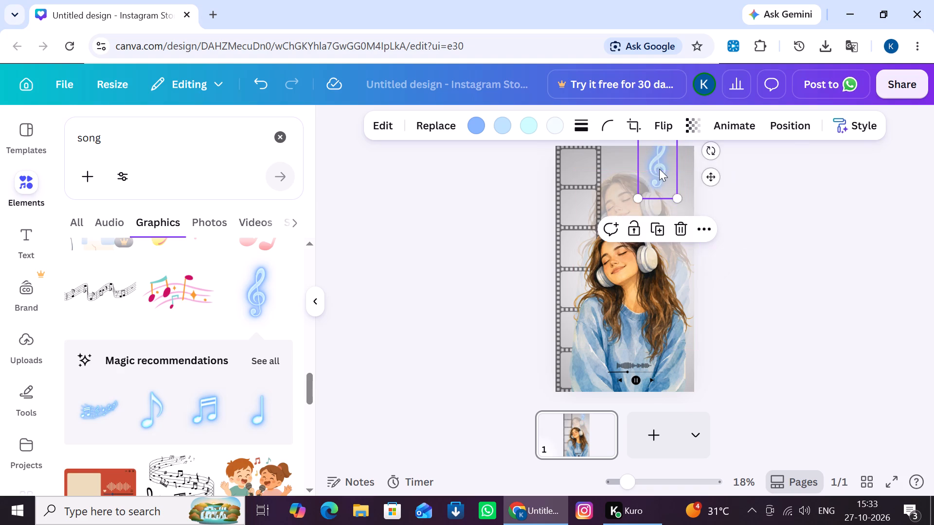
Tilt the neon treble clef clockwise and position it in the page's upper-right corner, above the faded girl's headphones.
left_click_drag(659, 169, 671, 201)
left_click_drag(720, 182, 720, 165)
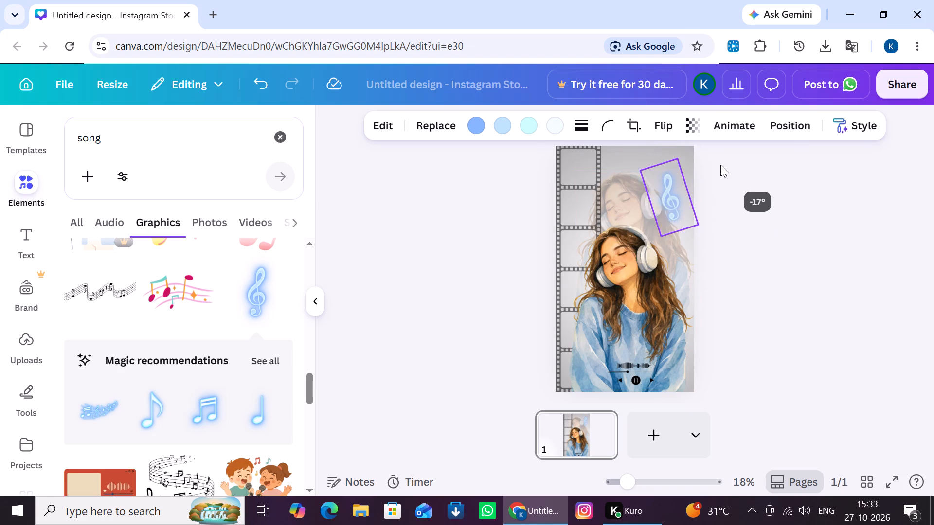
left_click_drag(720, 165, 732, 212)
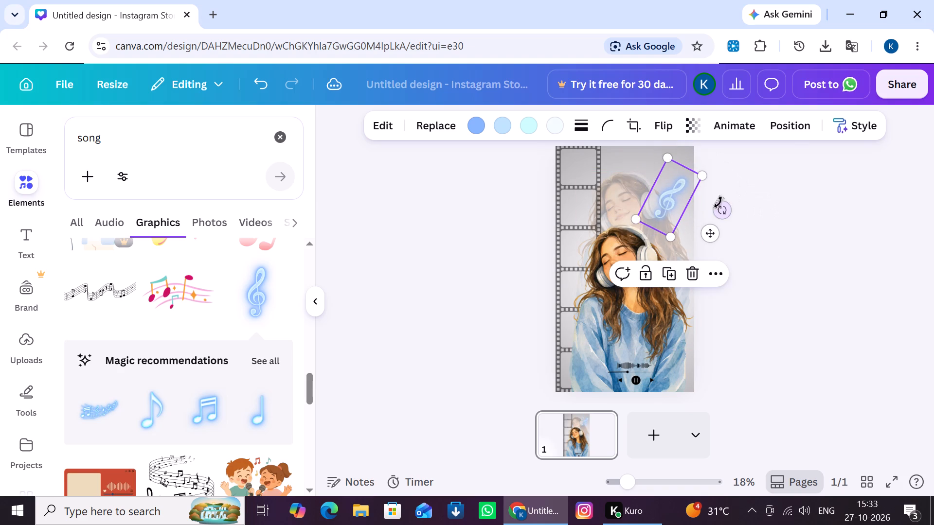
left_click_drag(678, 191, 681, 165)
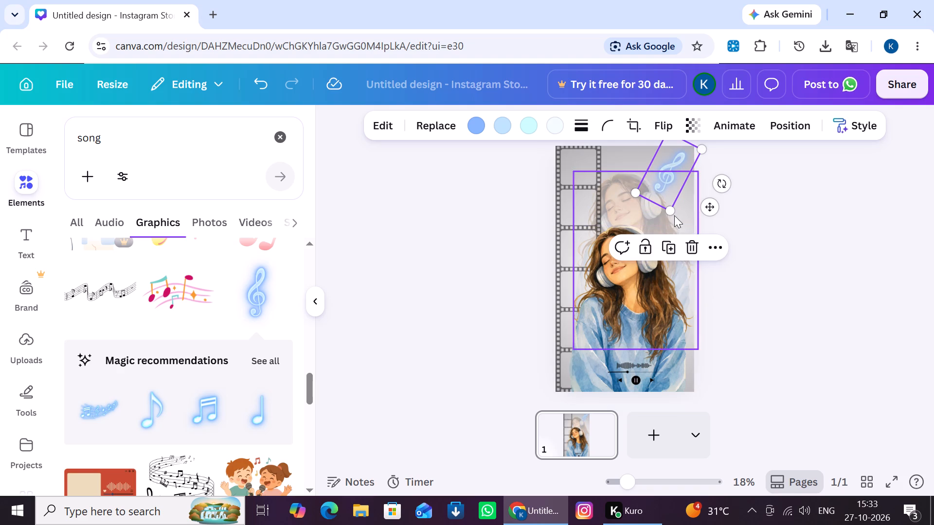
left_click(671, 182)
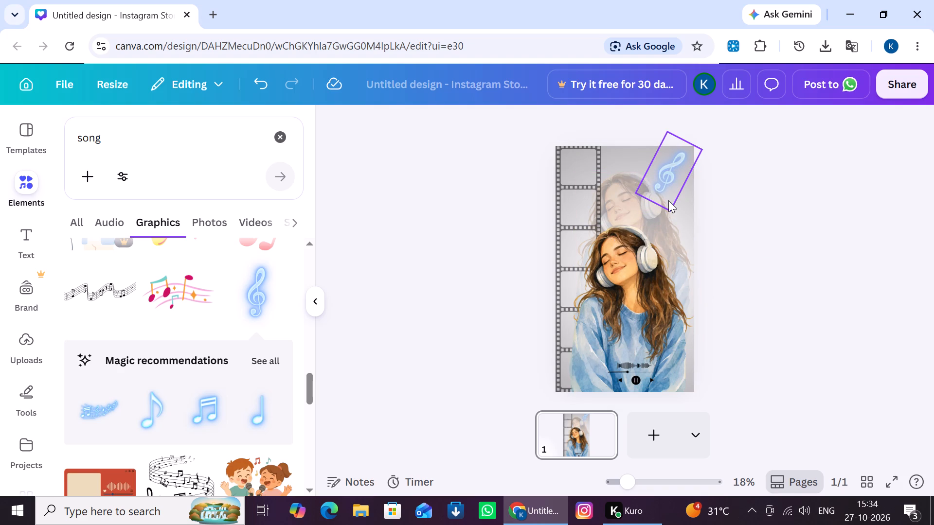
Shrink the glowing blue treble clef and place it in the story's upper-right corner.
left_click(668, 200)
left_click_drag(668, 210, 671, 177)
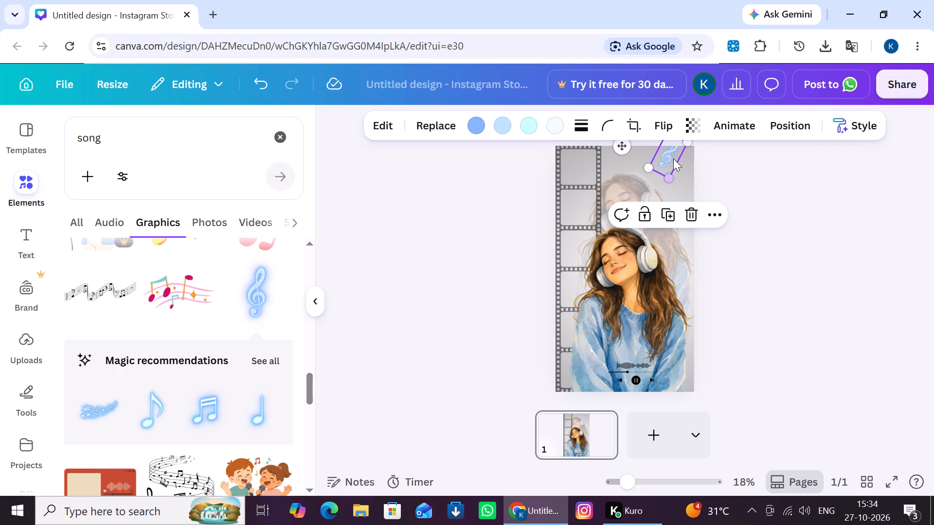
left_click_drag(673, 156, 688, 165)
left_click(729, 207)
left_click(442, 270)
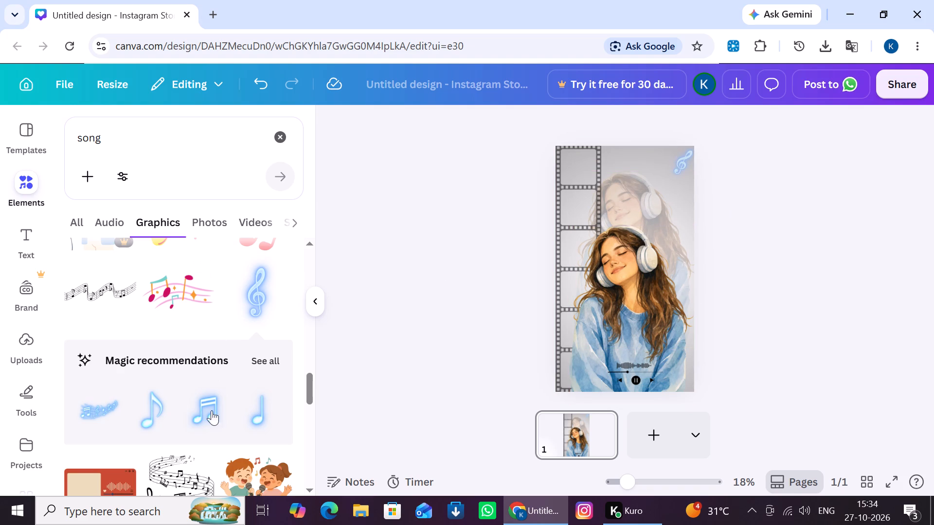
Browse further through the "song" graphics results for more elements that suit the music-themed story.
scroll(267, 410, "down", 1)
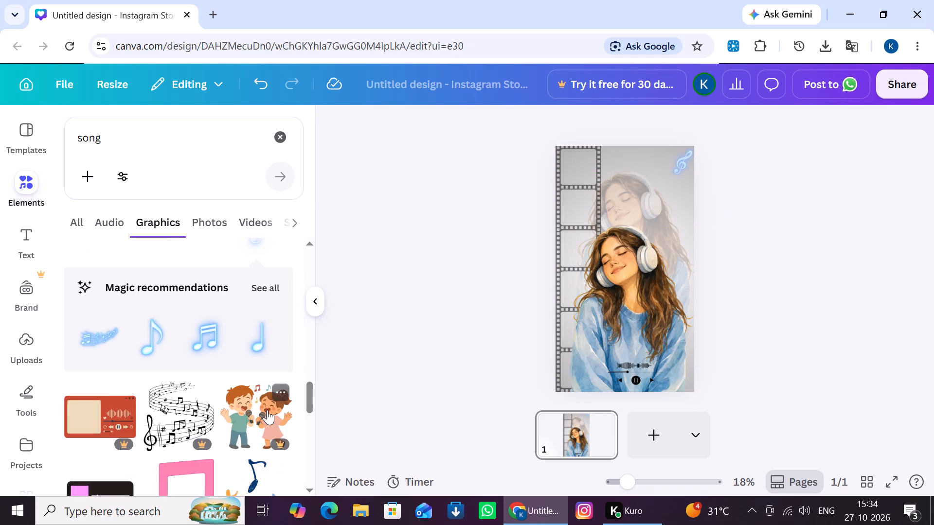
scroll(267, 410, "down", 9)
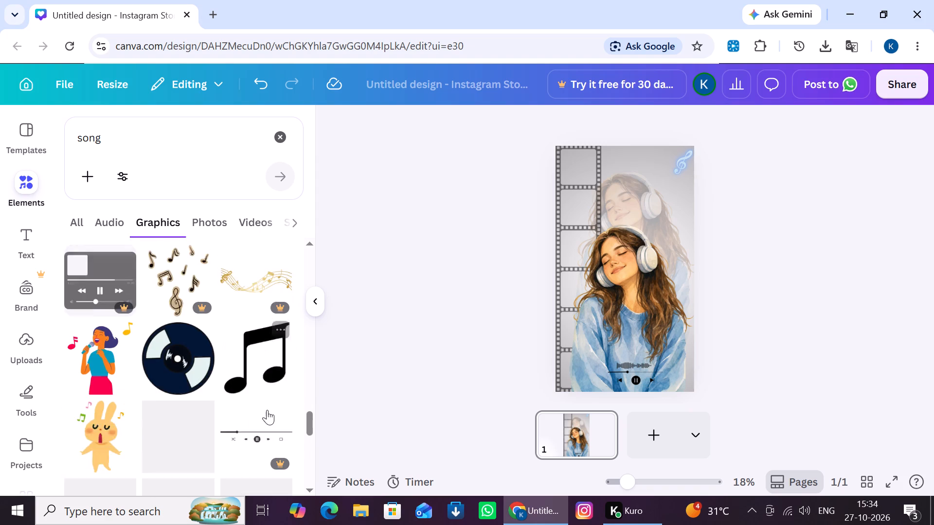
scroll(267, 410, "down", 5)
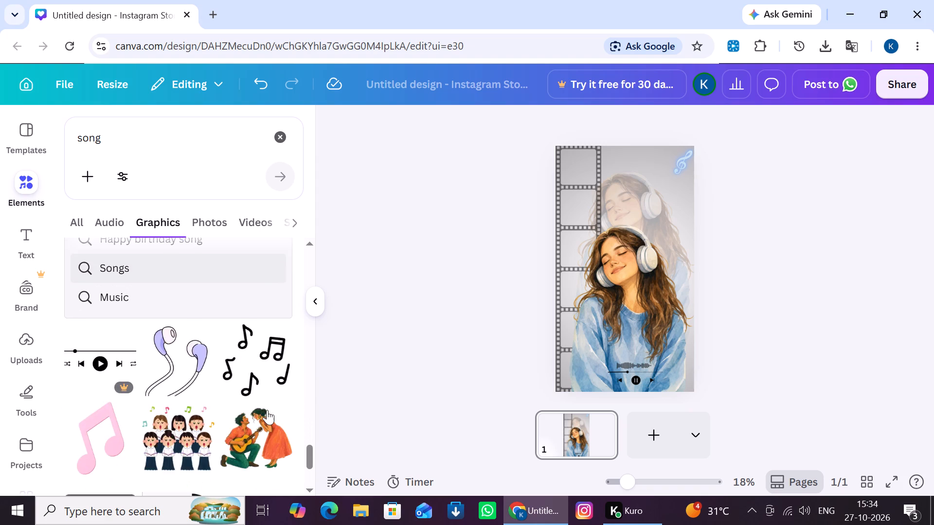
scroll(267, 410, "up", 3)
scroll(267, 410, "down", 6)
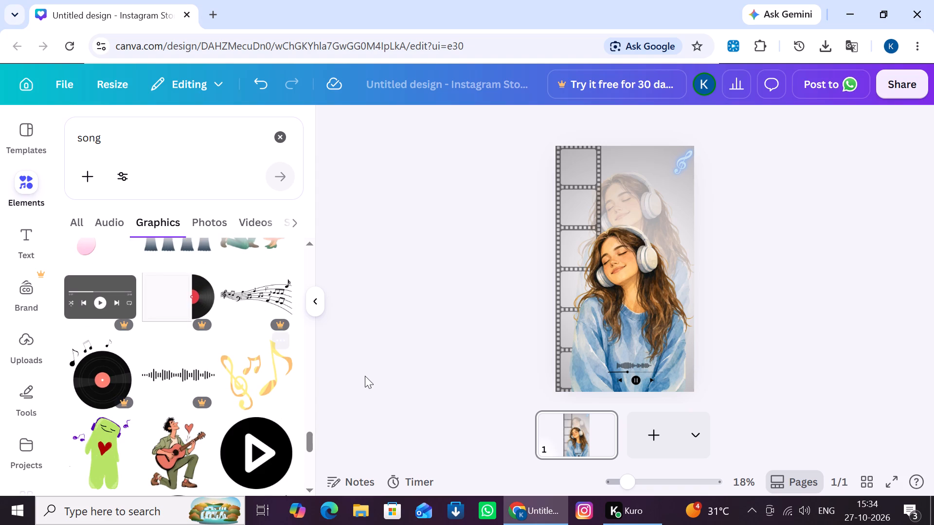
Open the saved signatures among the drawing tools.
left_click(27, 382)
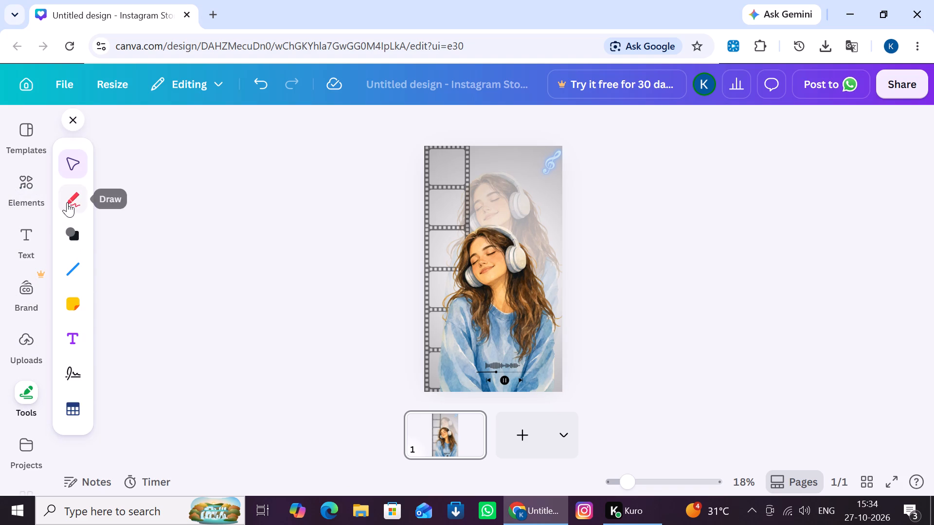
left_click(72, 368)
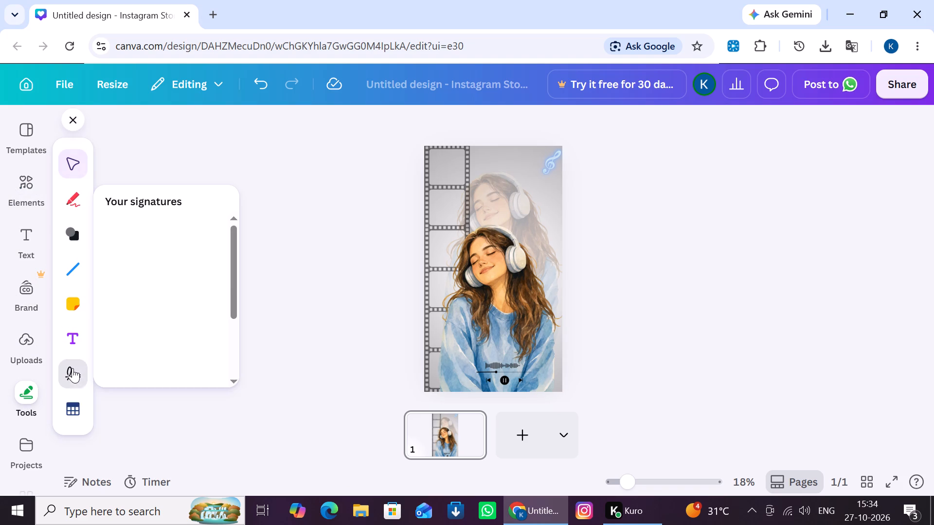
Add the saved handwritten signature to the story and place it in the lower-right corner beside the music player.
left_click(131, 358)
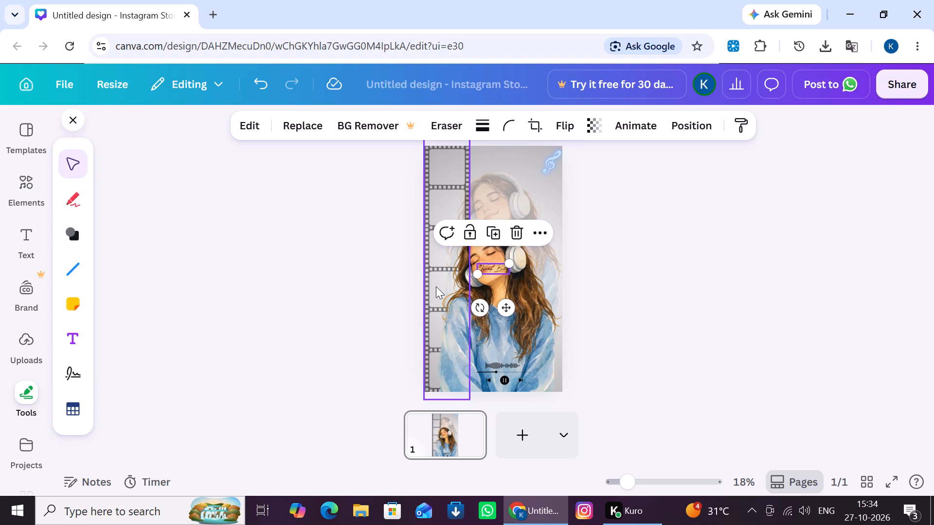
left_click_drag(510, 308, 555, 418)
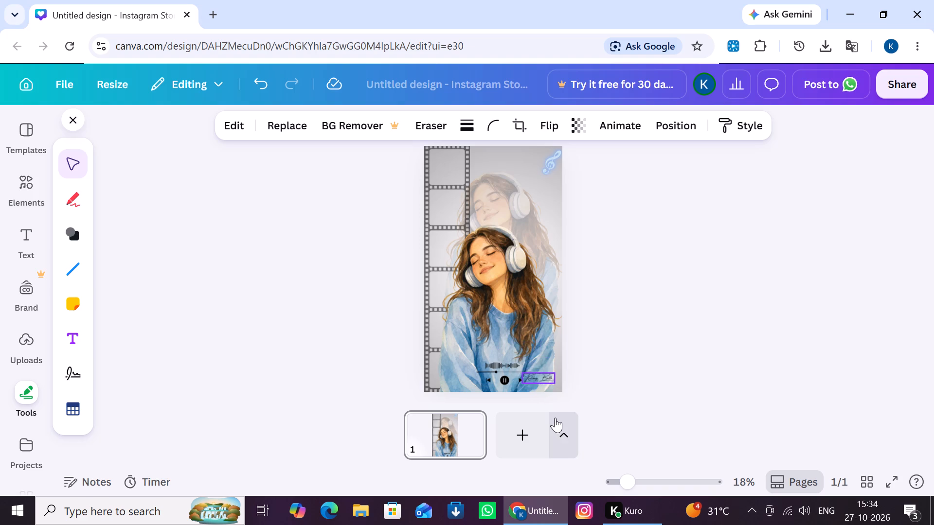
left_click_drag(555, 418, 557, 422)
left_click(614, 398)
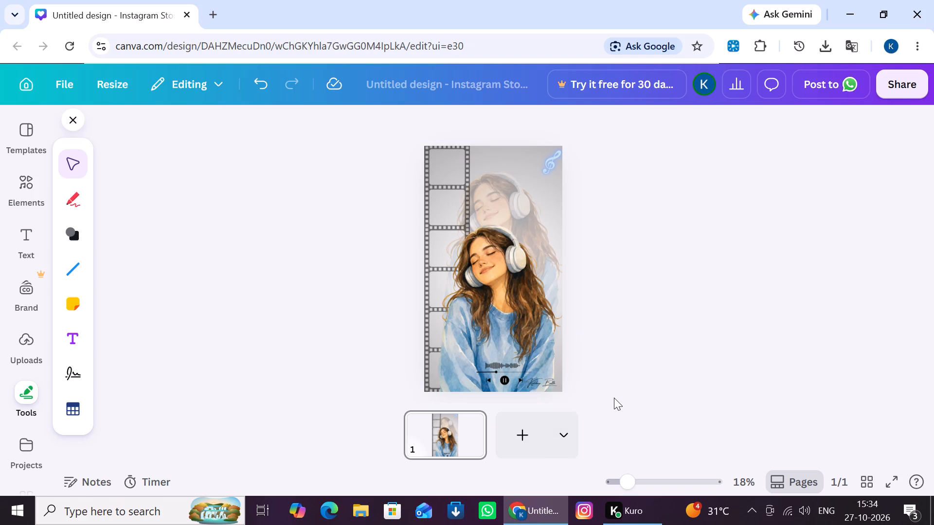
Download the finished story as a high-quality PNG at 1,080 × 1,920 px.
left_click(905, 82)
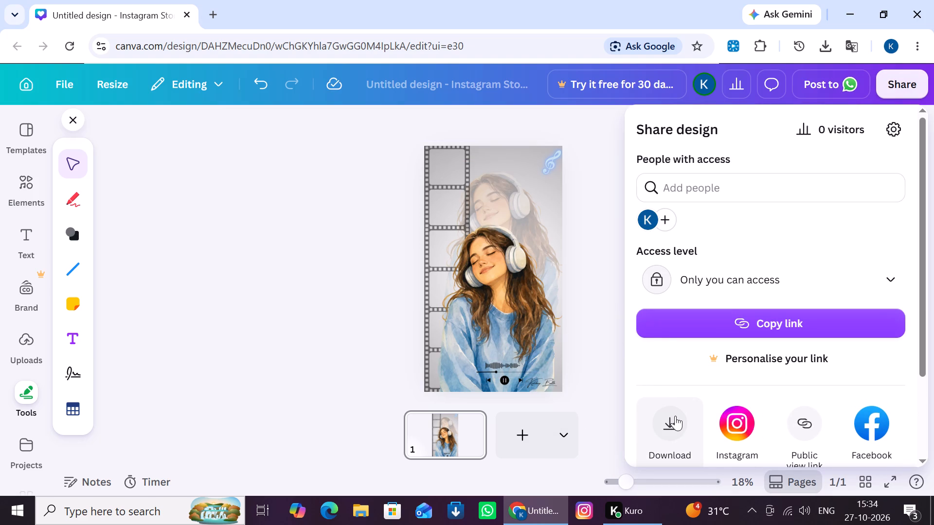
left_click(675, 417)
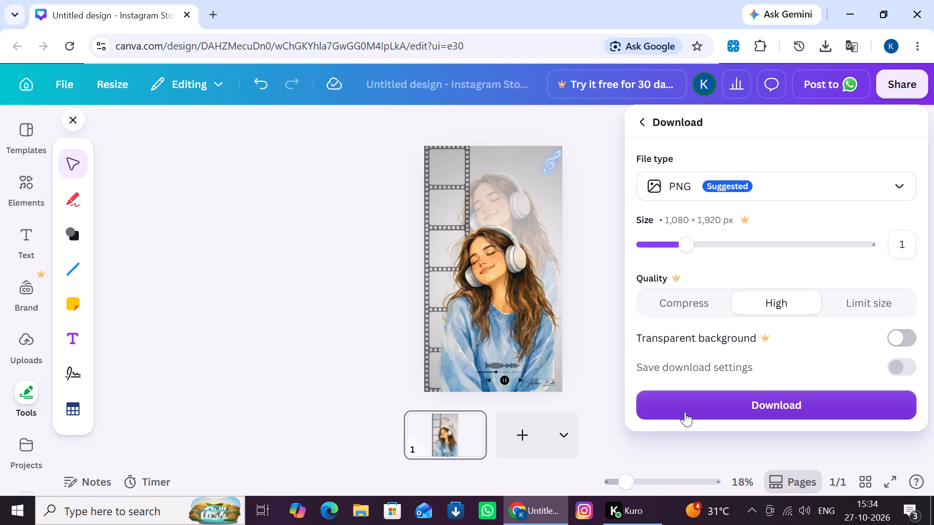
left_click(689, 405)
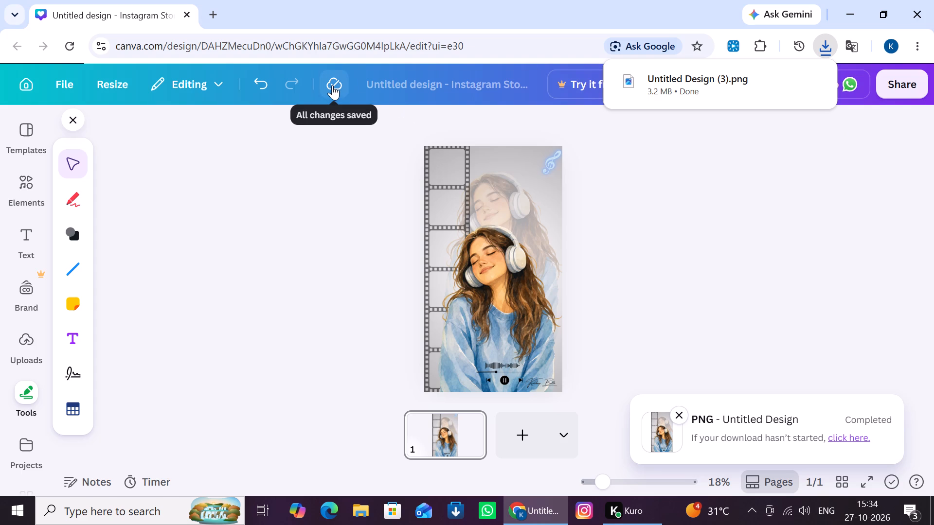
left_click(751, 144)
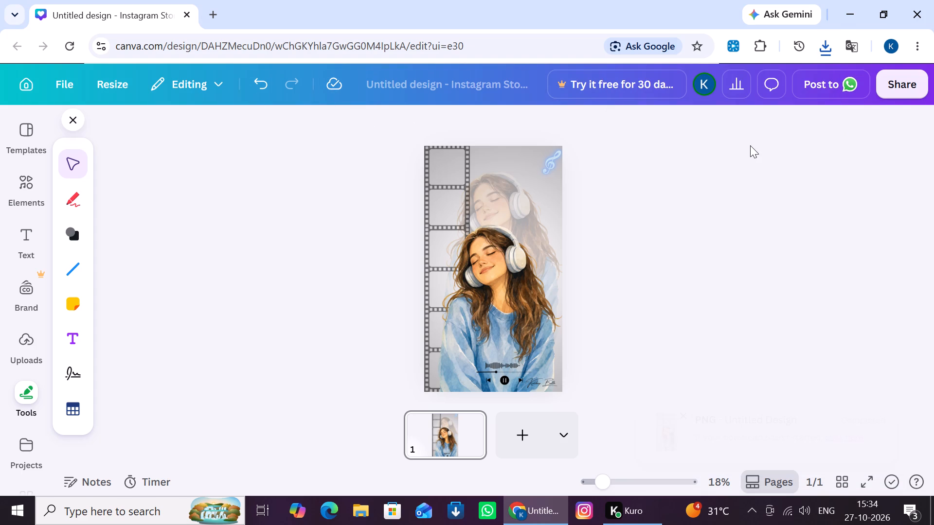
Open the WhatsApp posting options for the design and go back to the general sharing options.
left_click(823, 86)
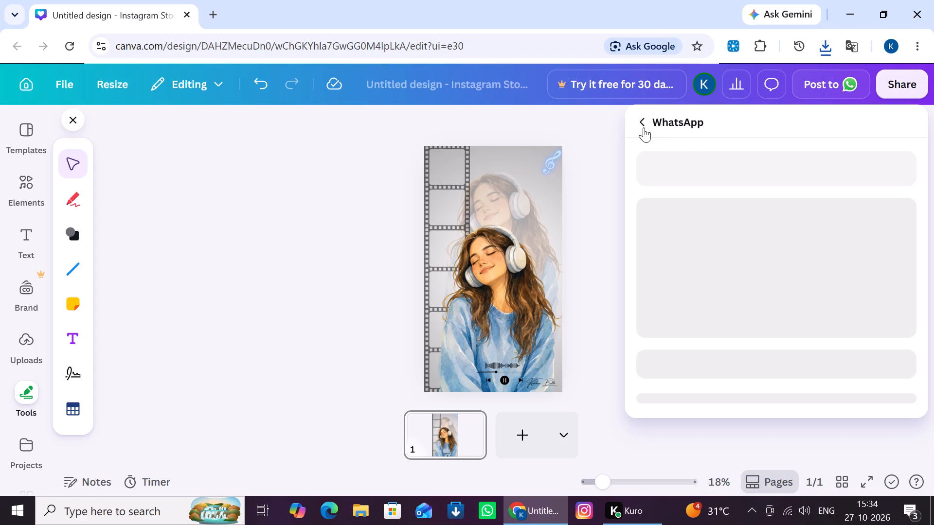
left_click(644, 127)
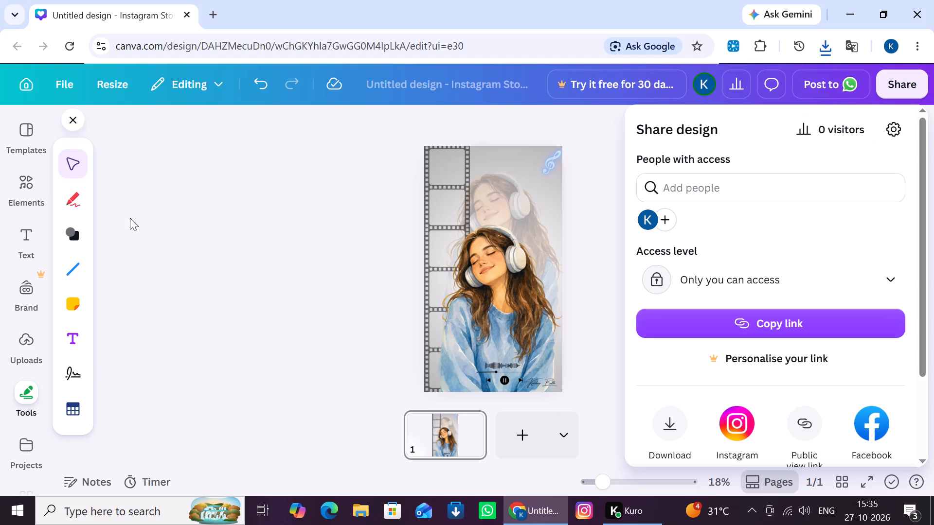
Leave the design editor for the Canva home page and go down to the recent designs.
left_click(25, 85)
left_click(25, 85)
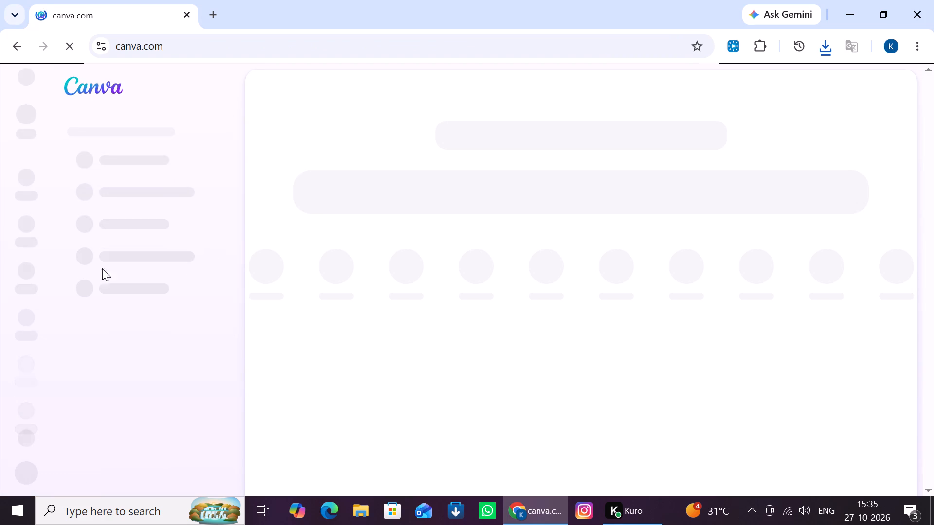
scroll(322, 307, "down", 1)
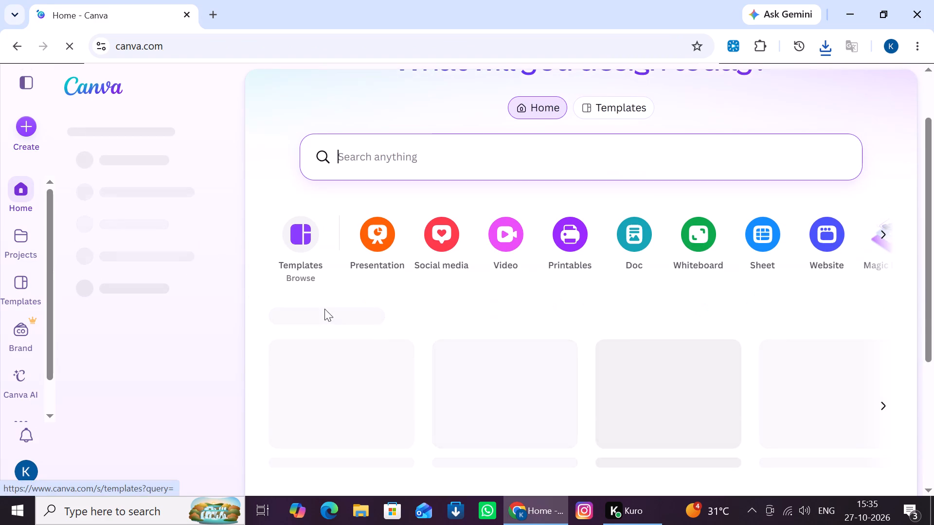